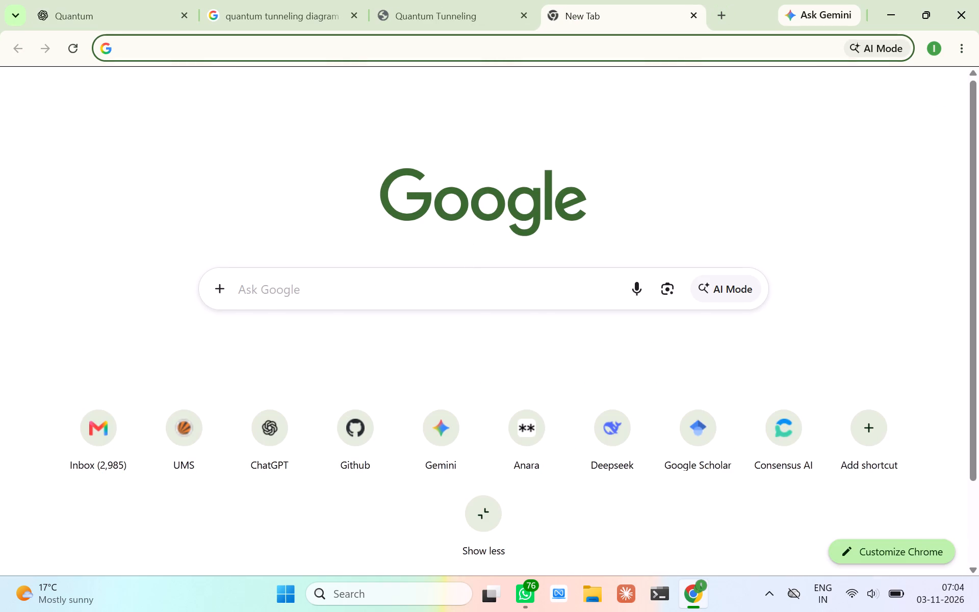
pyautogui.click(466, 279)
pyautogui.write('why do lightrr')
pyautogui.press('BackSpace')
pyautogui.press('BackSpace')
pyautogui.write('er particles tunnel mores')
pyautogui.press('space')
pyautogui.press('BackSpace')
pyautogui.press('BackSpace')
pyautogui.press('space')
pyautogui.write('esil')
pyautogui.press('BackSpace')
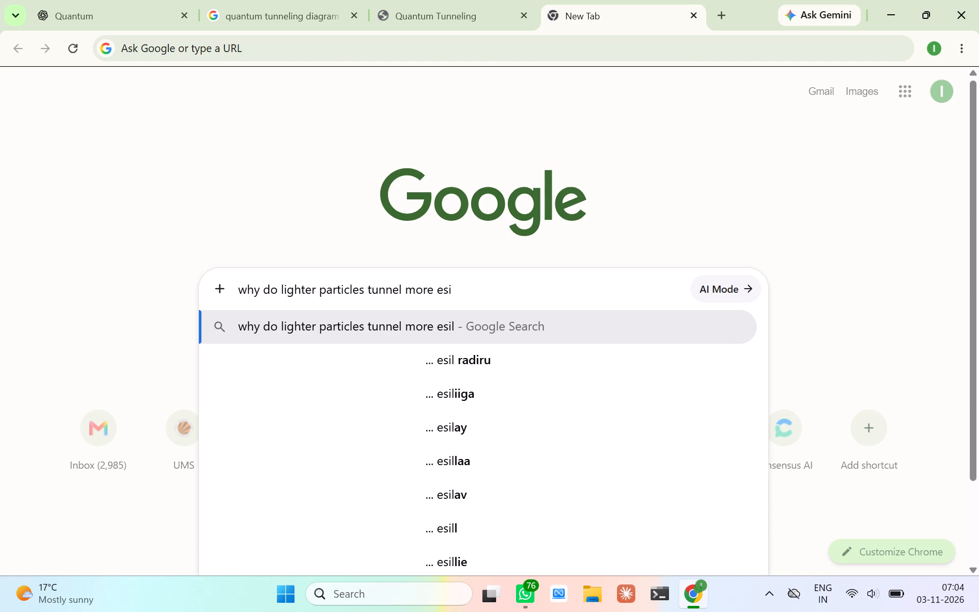
pyautogui.press('BackSpace')
pyautogui.press('BackSpace')
pyautogui.press('a')
pyautogui.write('sily')
pyautogui.press('Return')
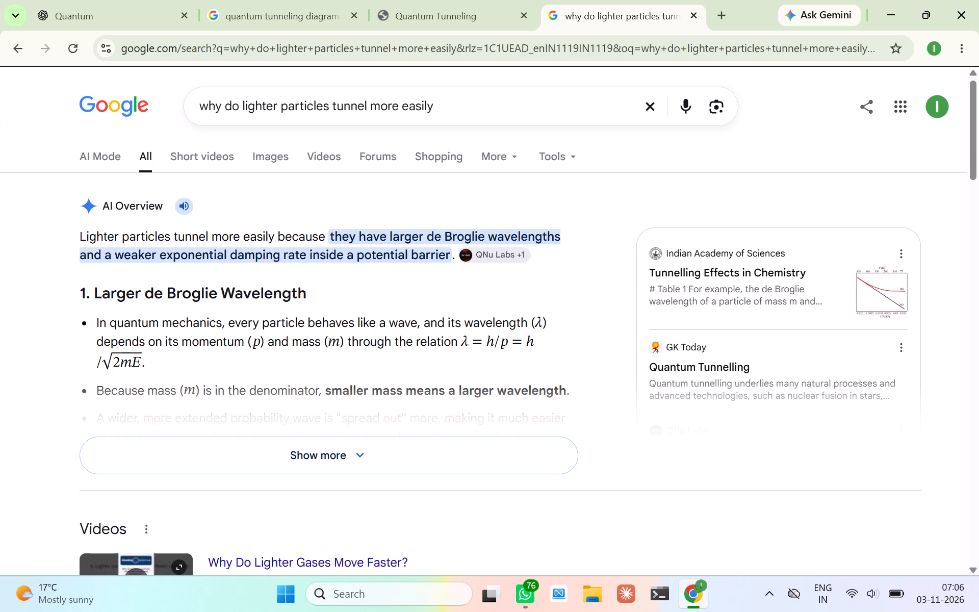
# Expand the AI Overview and read its explanation of how particle mass affects wavelength and decay inside the barrier.
pyautogui.click(404, 460)
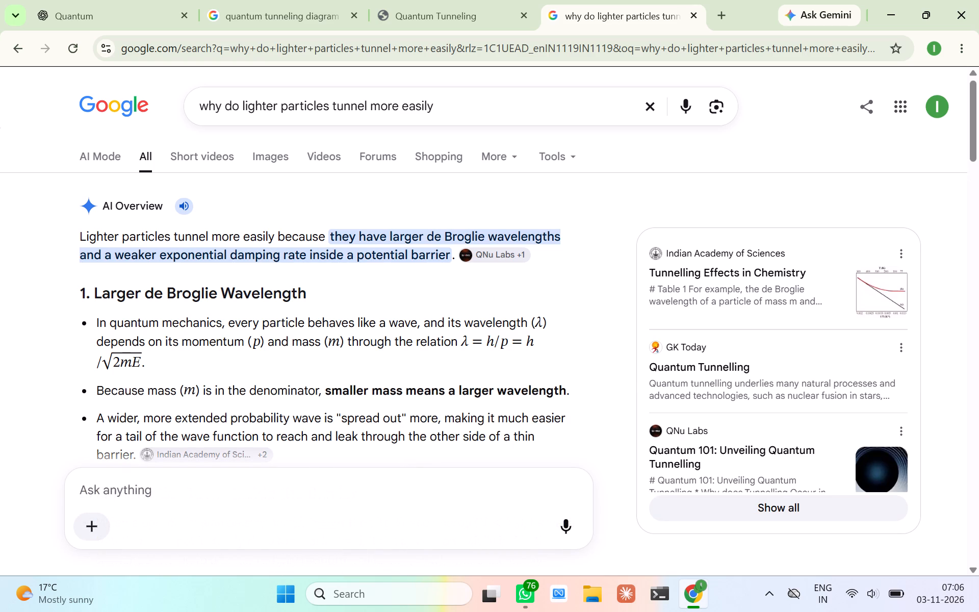
pyautogui.scroll(-2, 405, 389)
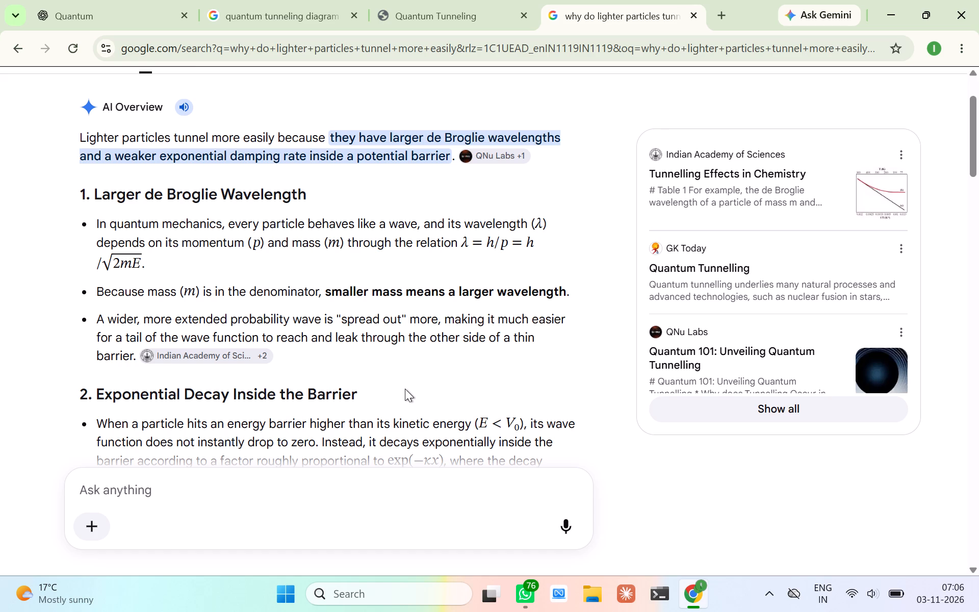
pyautogui.scroll(-2, 405, 389)
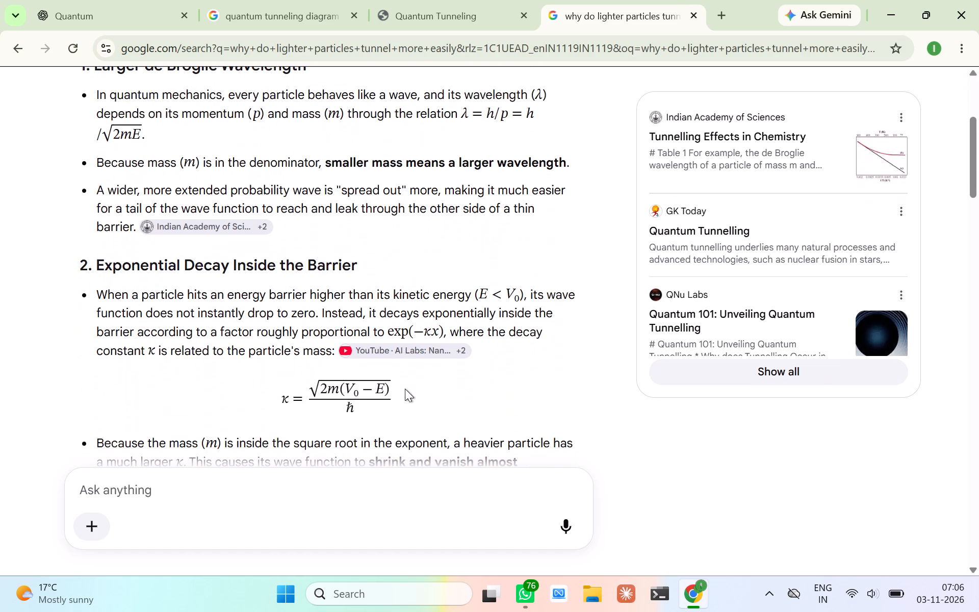
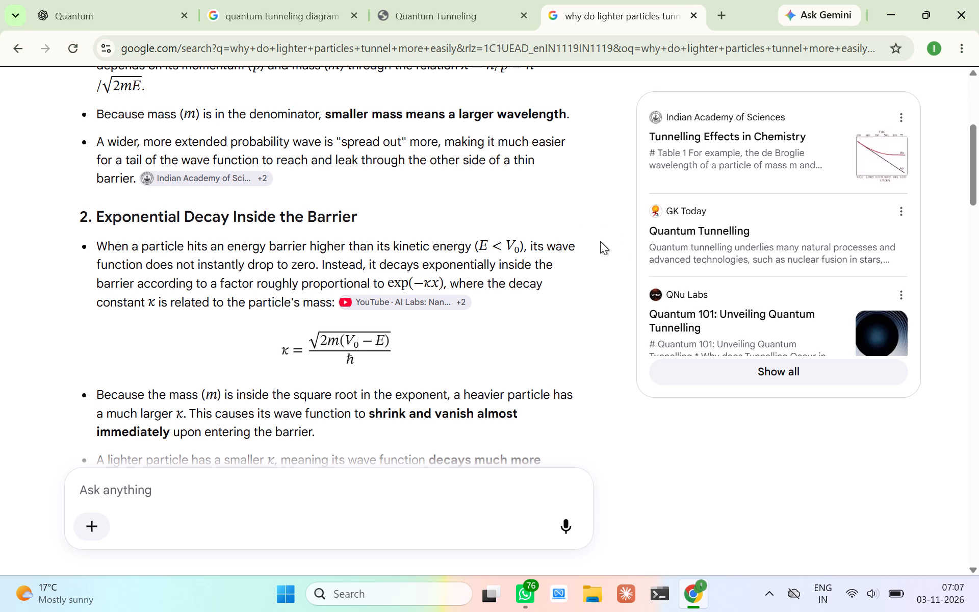
# Extend the Google query on lighter particles with "what is evanescen" and run the search.
pyautogui.scroll(-1, 547, 229)
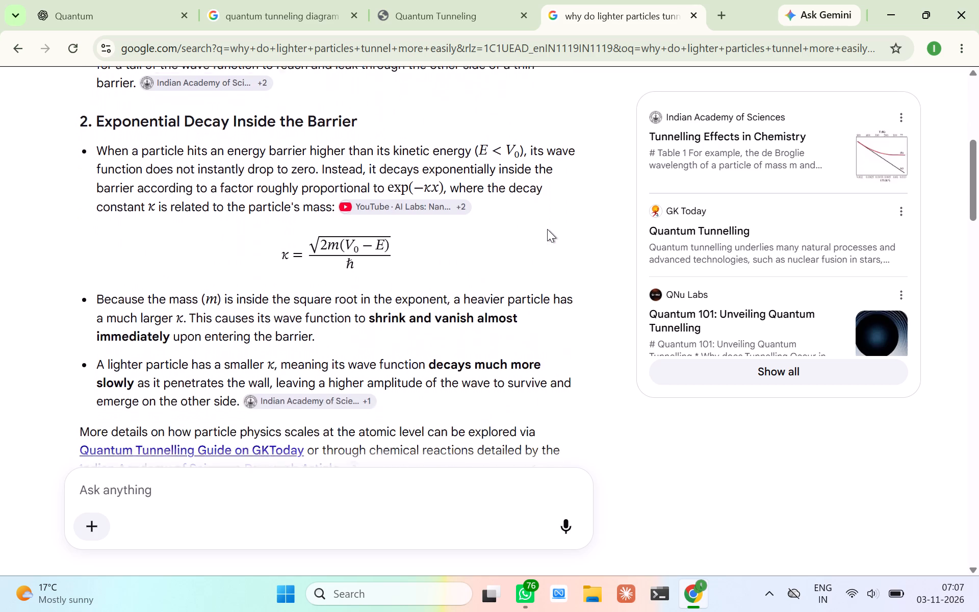
pyautogui.scroll(6, 547, 229)
pyautogui.click(506, 103)
pyautogui.press('space')
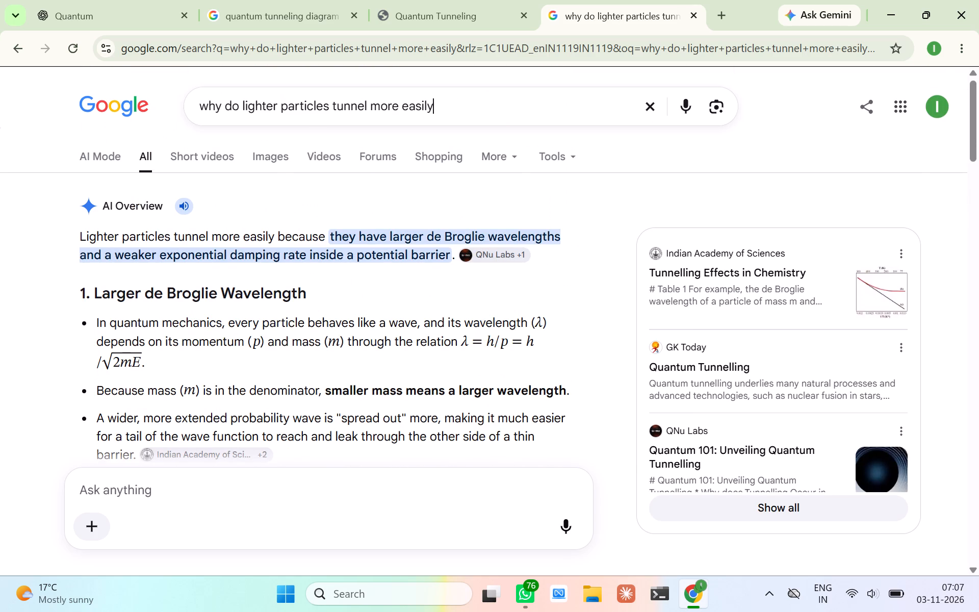
pyautogui.write('what is evanse')
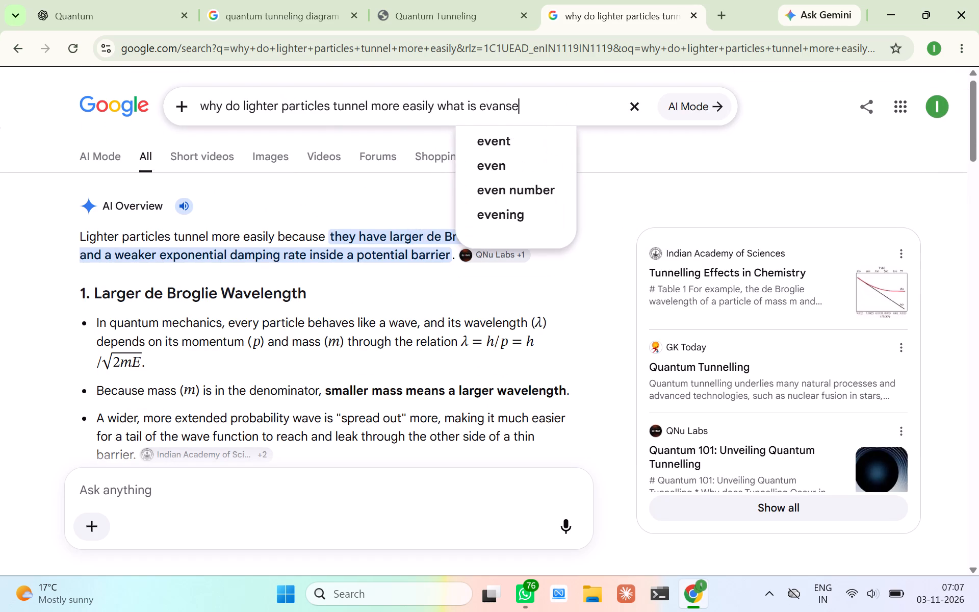
pyautogui.press('BackSpace')
pyautogui.press('BackSpace')
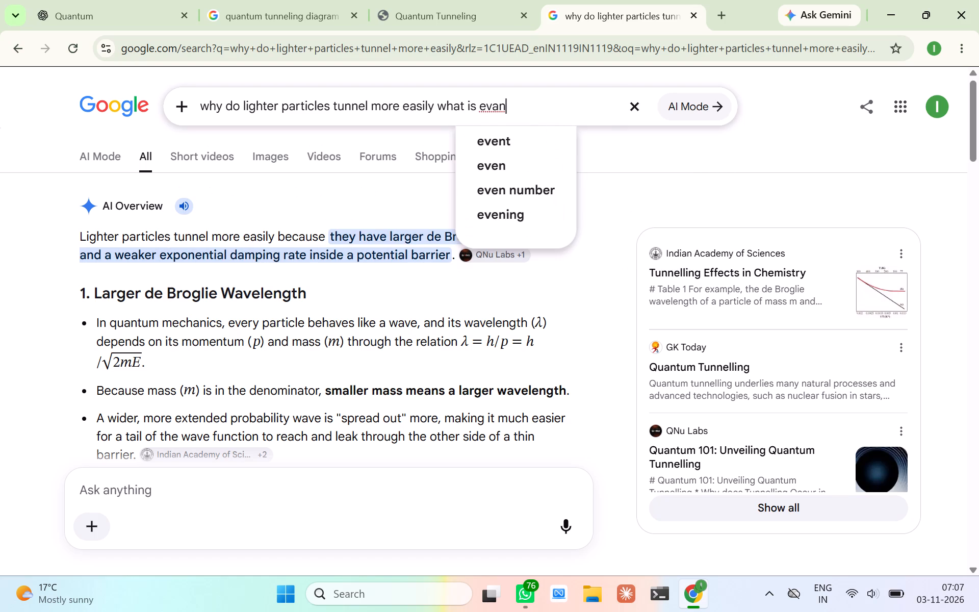
pyautogui.write('escen')
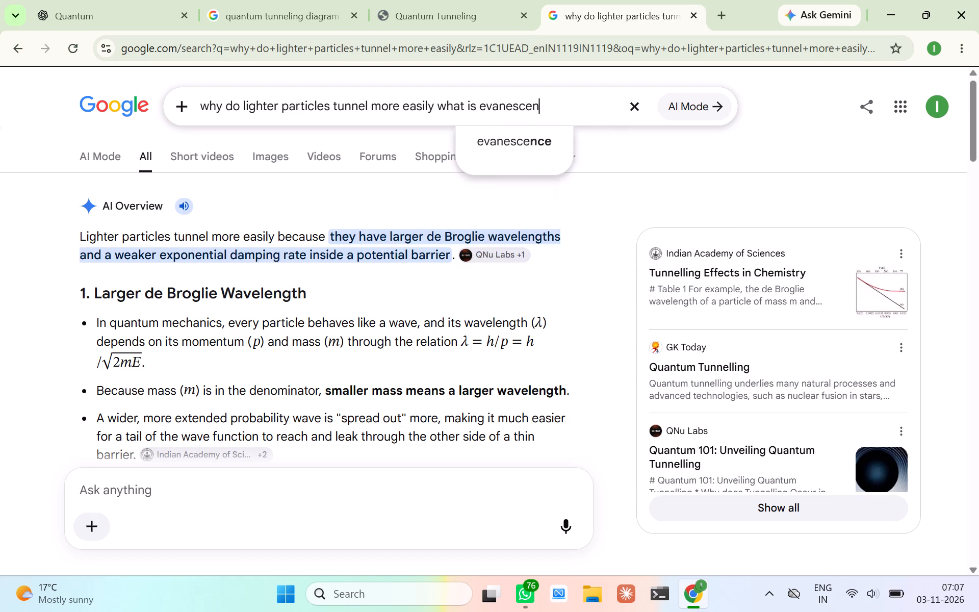
pyautogui.press('Return')
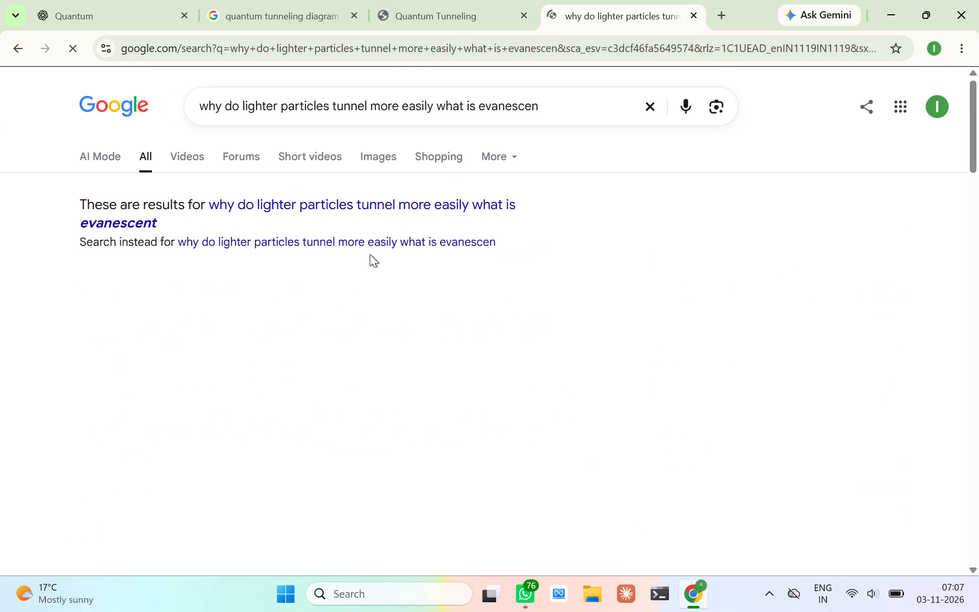
pyautogui.scroll(-1, 370, 254)
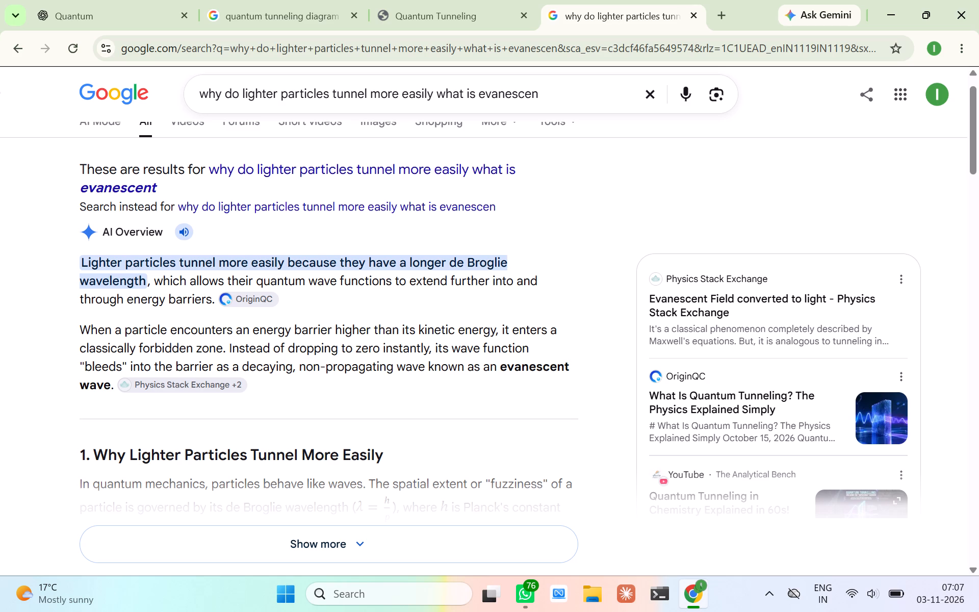
pyautogui.scroll(-1, 371, 350)
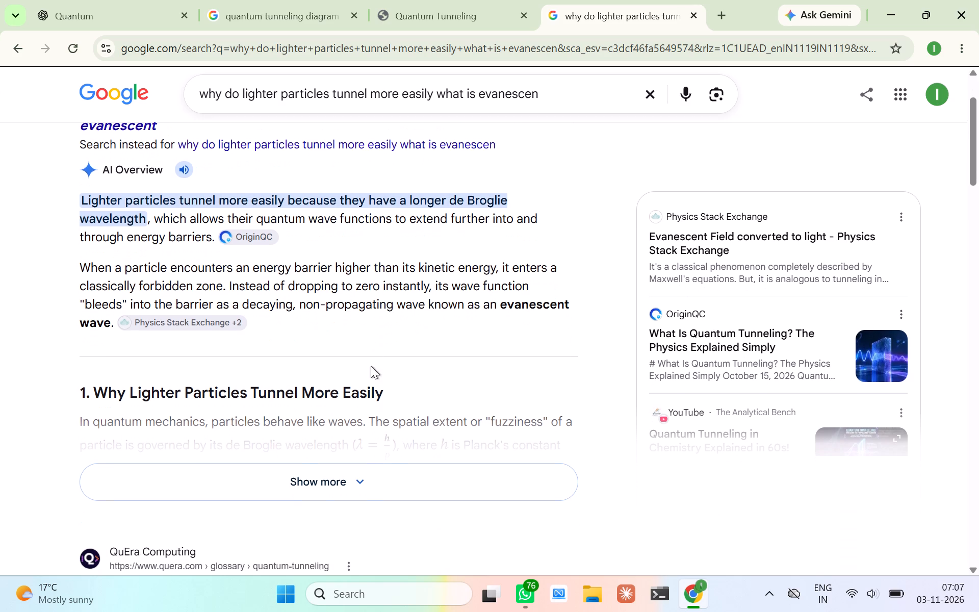
pyautogui.click(388, 494)
pyautogui.scroll(-1, 397, 420)
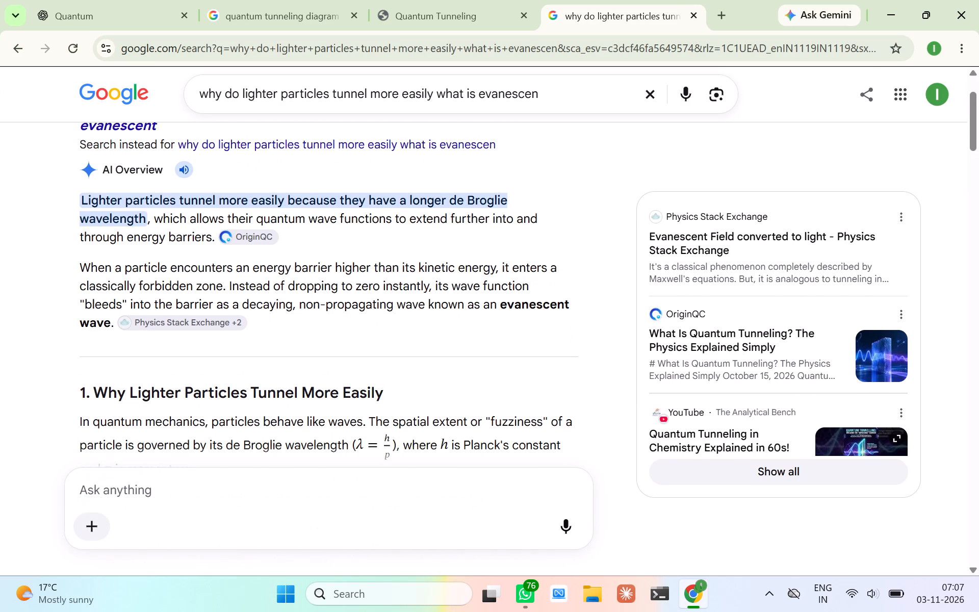
pyautogui.scroll(-2, 397, 420)
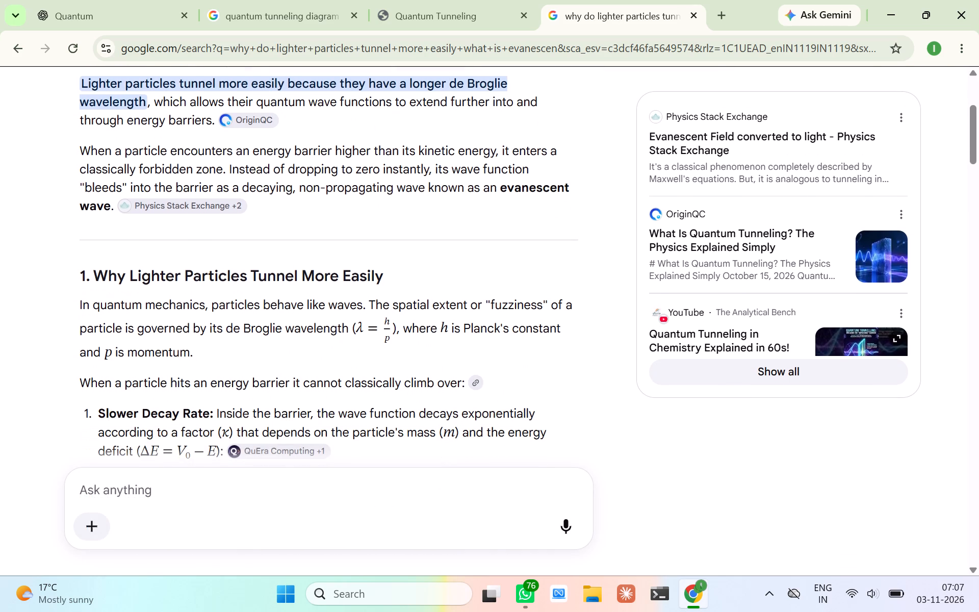
pyautogui.scroll(-3, 399, 403)
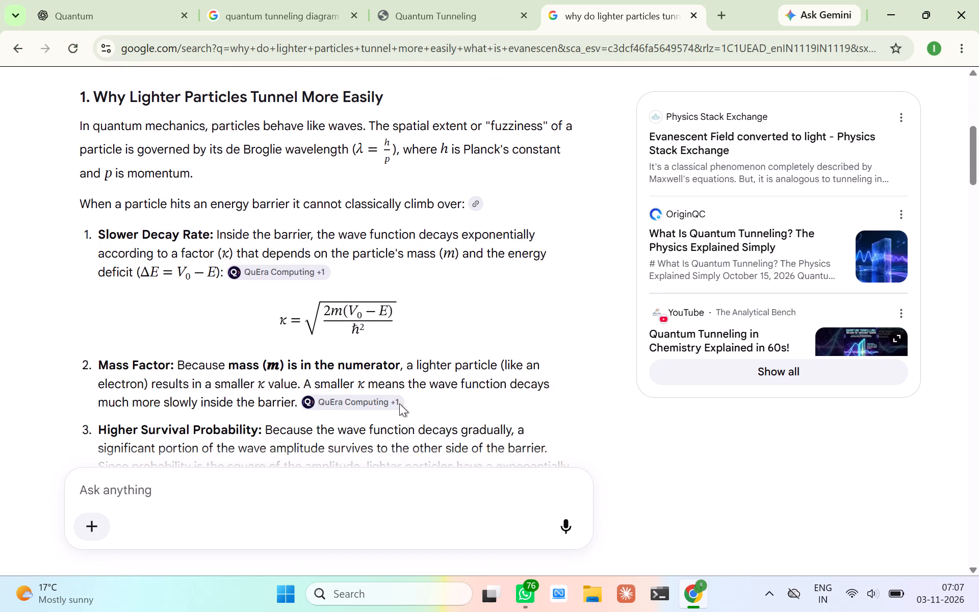
pyautogui.scroll(-1, 399, 403)
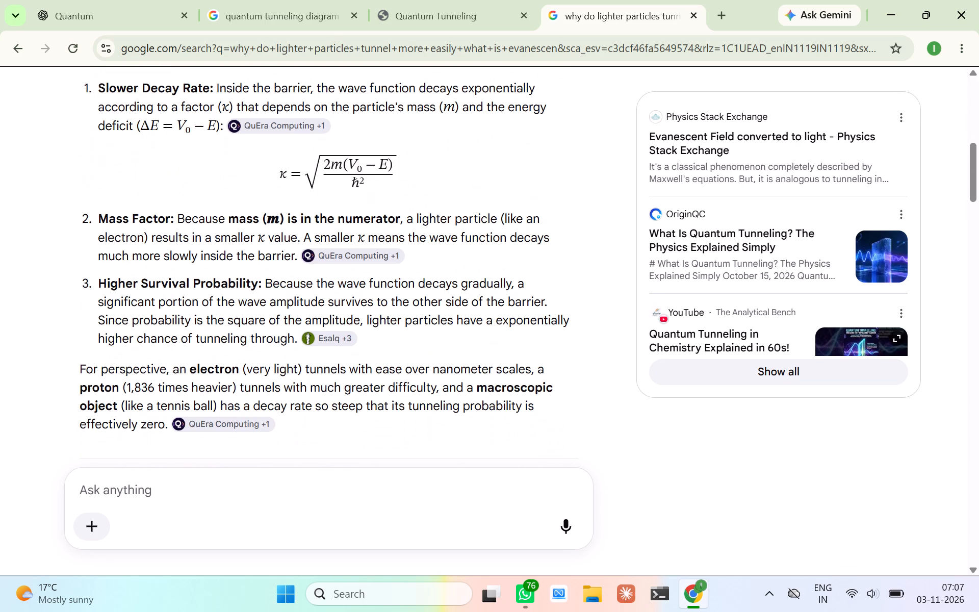
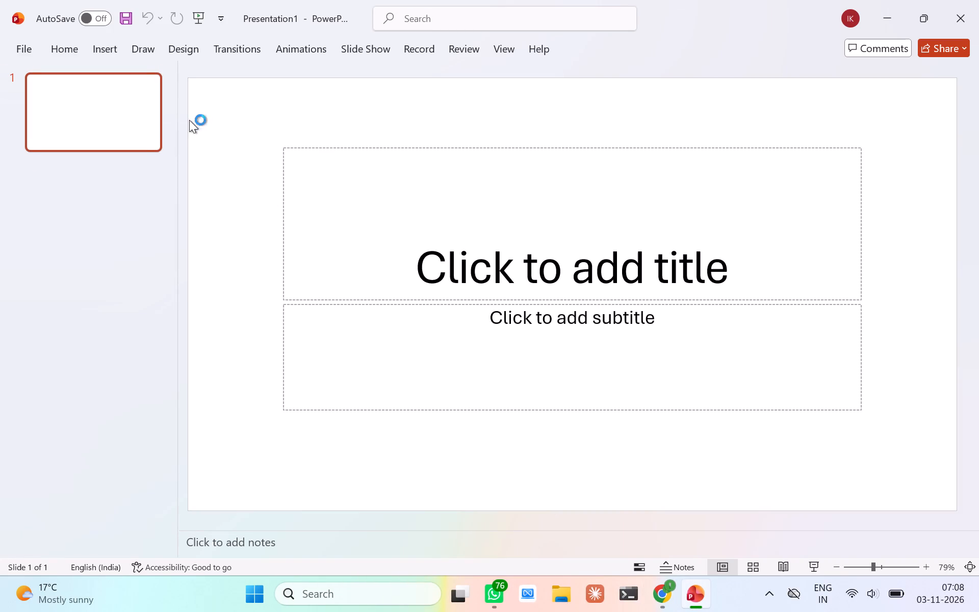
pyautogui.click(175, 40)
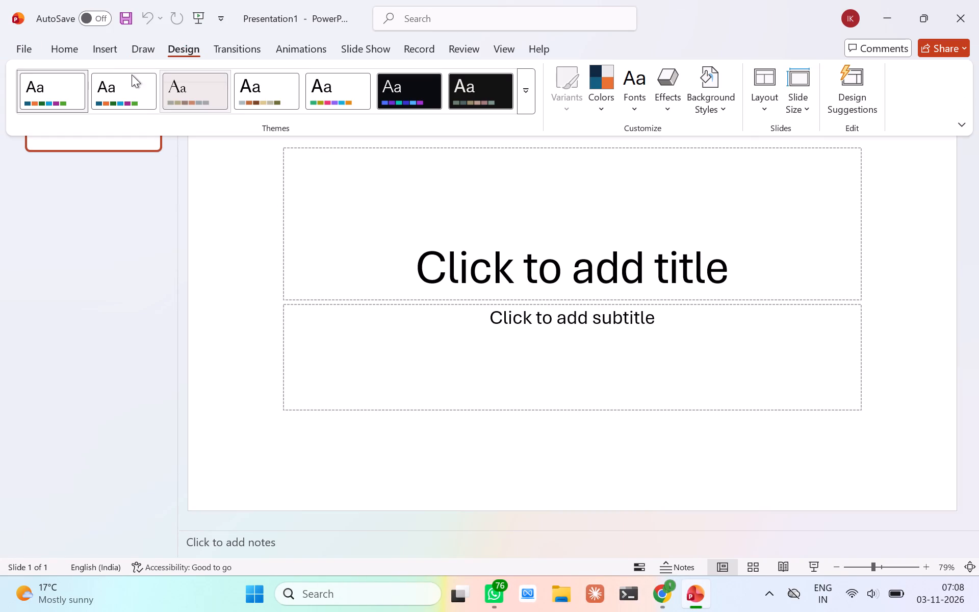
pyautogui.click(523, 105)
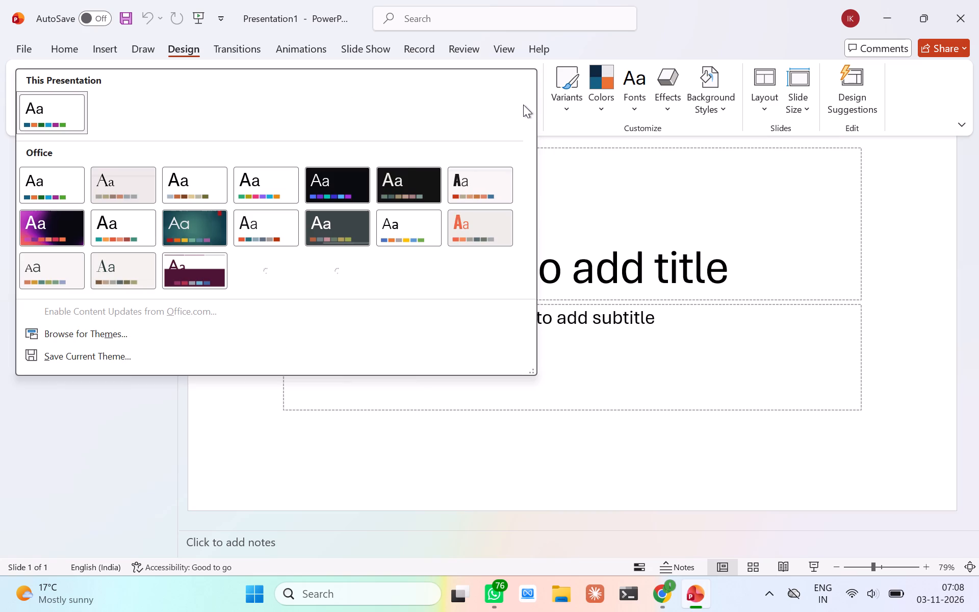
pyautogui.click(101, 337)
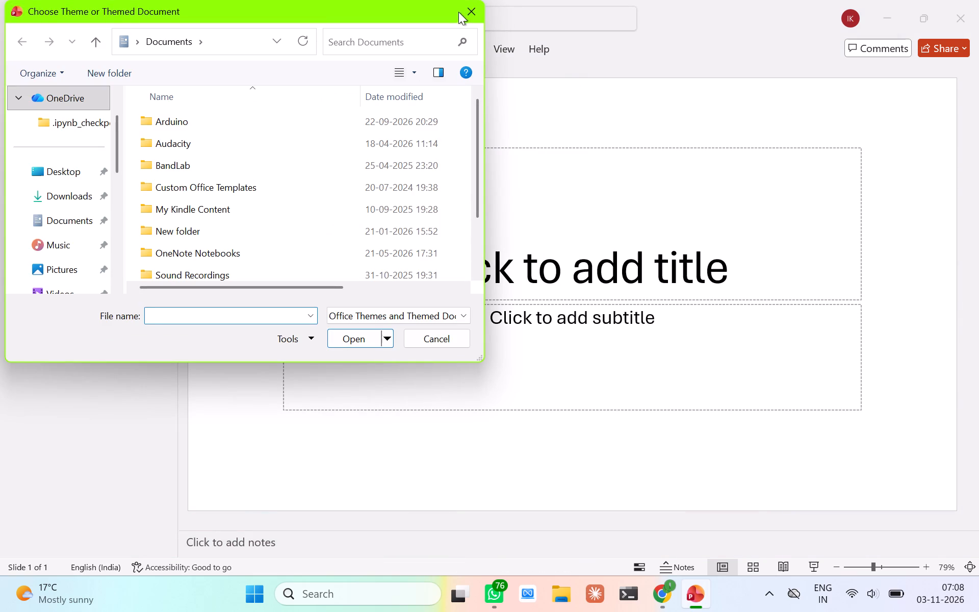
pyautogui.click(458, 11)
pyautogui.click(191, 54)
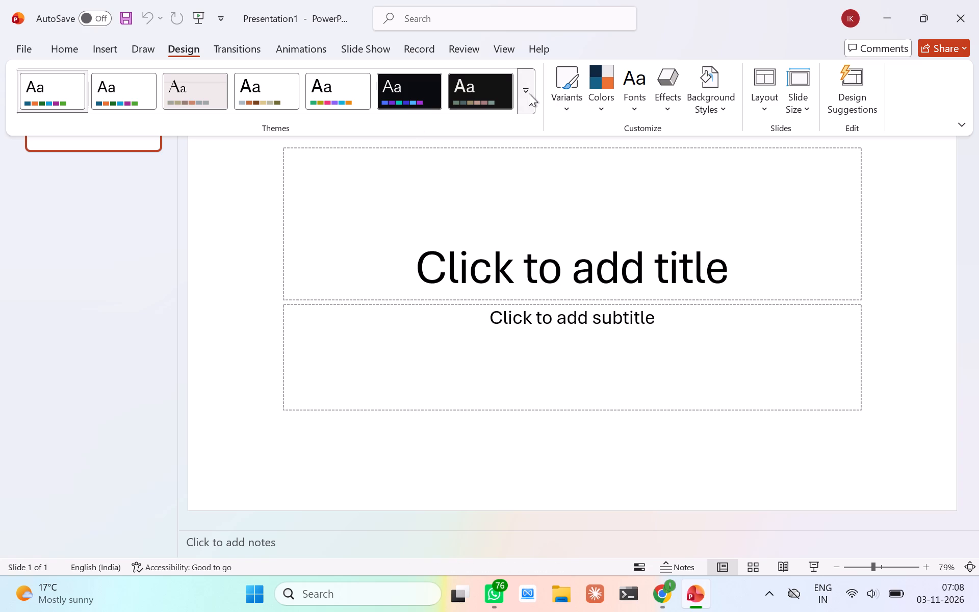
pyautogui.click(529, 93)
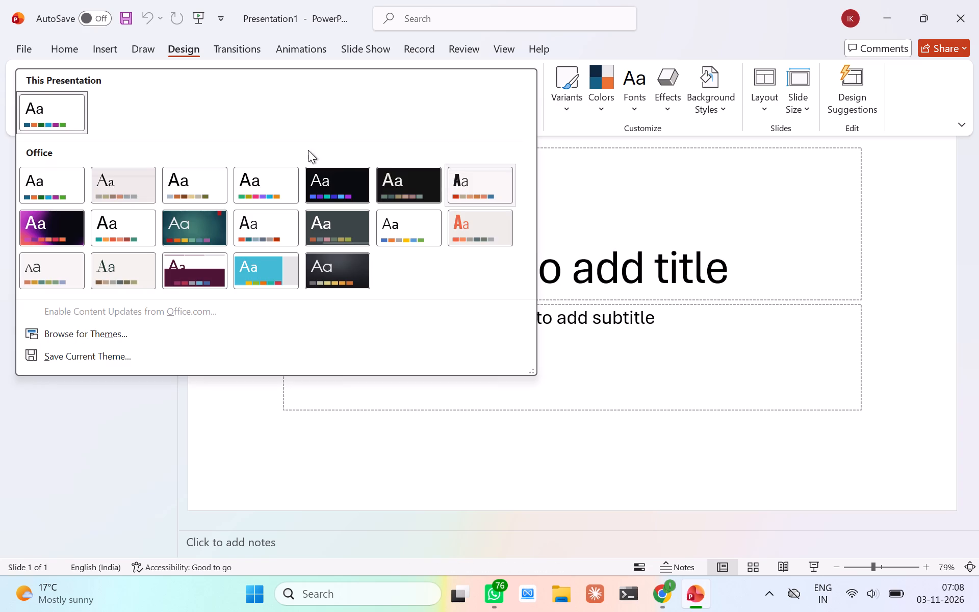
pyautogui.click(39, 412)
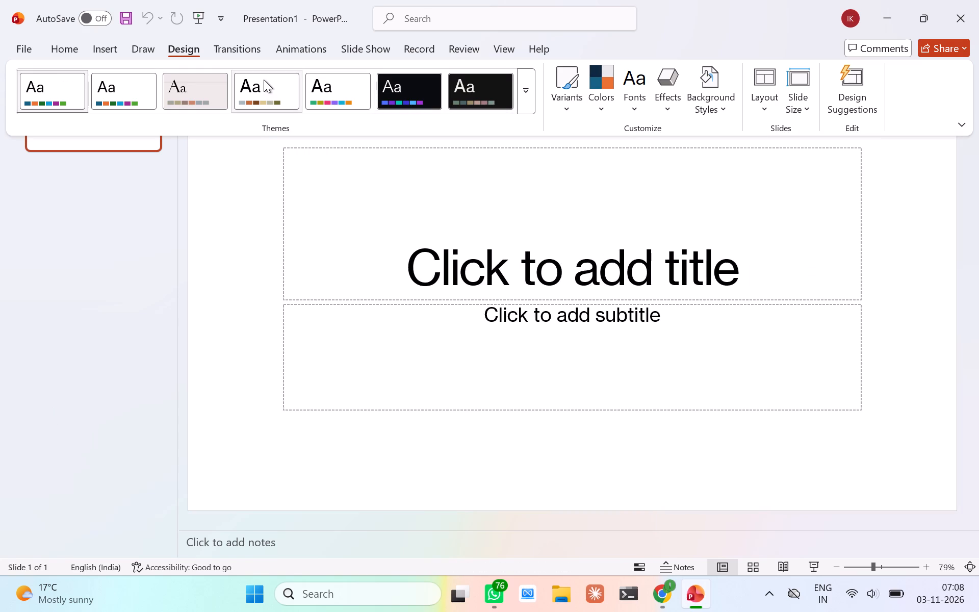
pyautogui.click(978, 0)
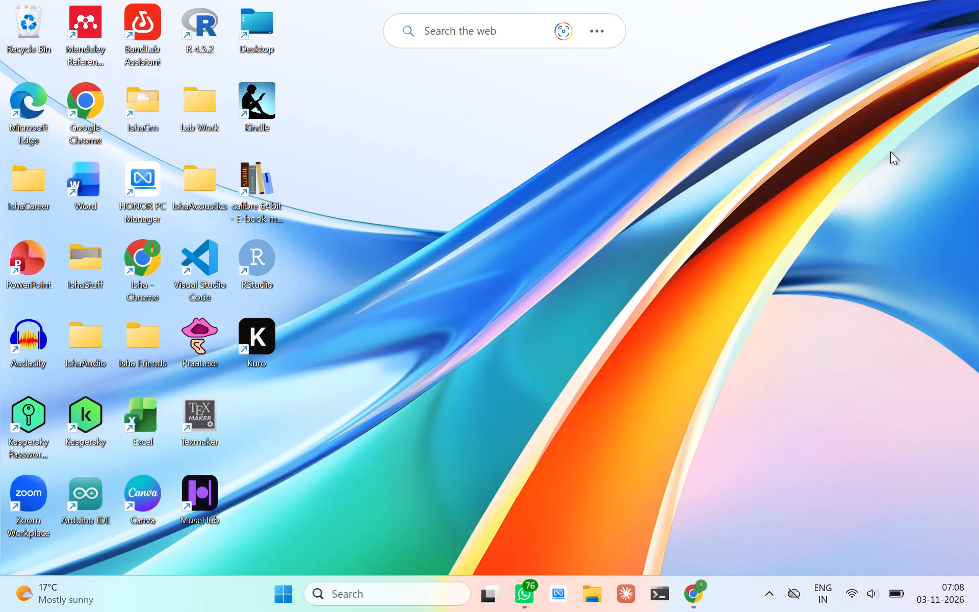
# Relaunch PowerPoint and open the recent Acoustic_Barrier_Presentation.pptx stored in Downloads.
pyautogui.doubleClick(37, 274)
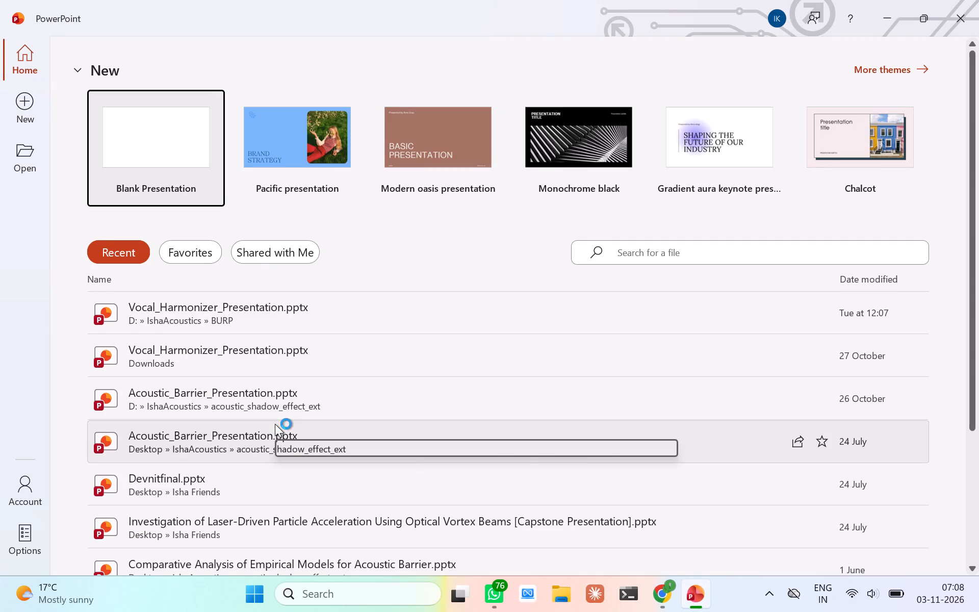
pyautogui.scroll(-1, 275, 424)
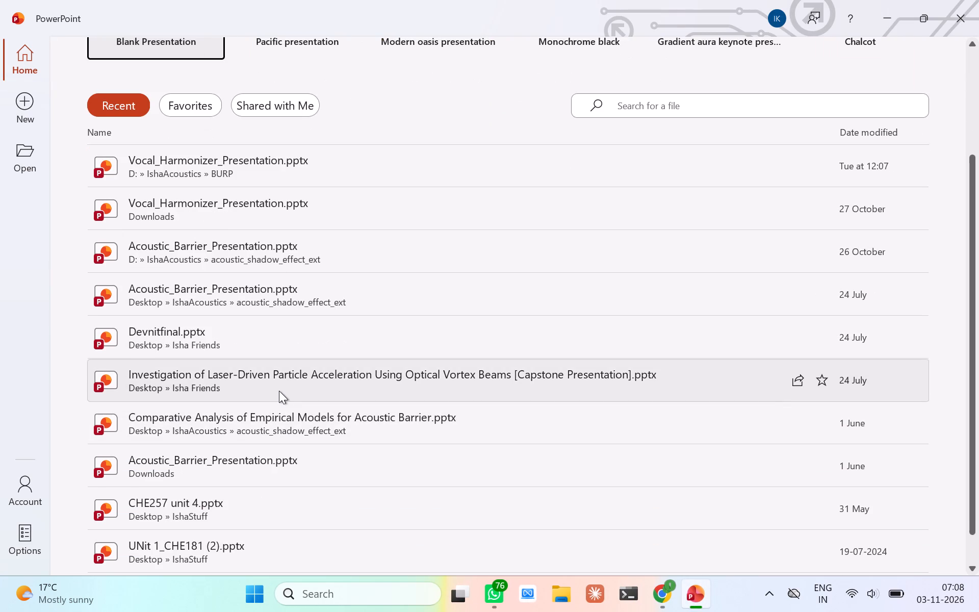
pyautogui.scroll(-1, 279, 391)
pyautogui.doubleClick(275, 440)
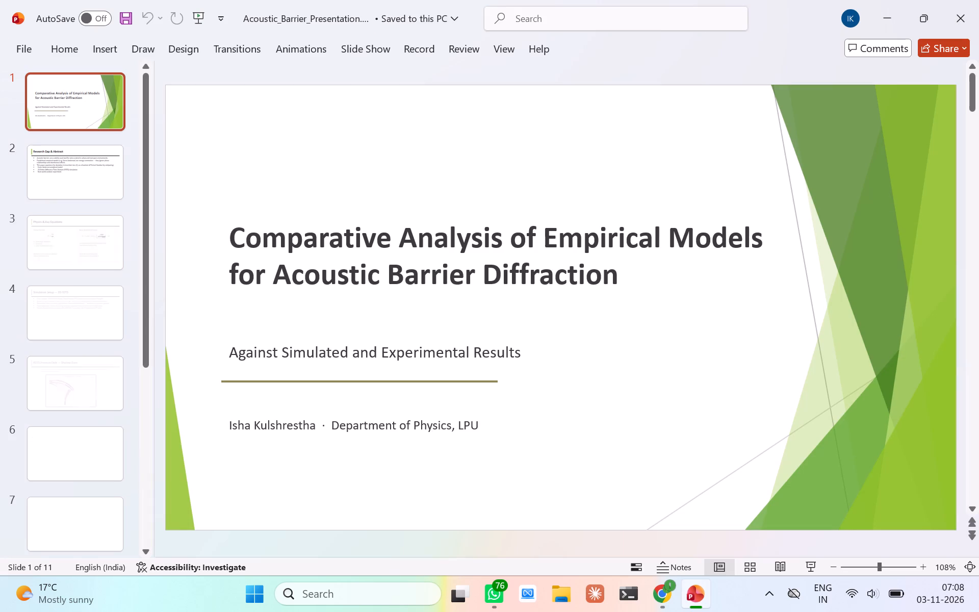
# Save the acoustic barrier presentation's green theme as Theme1.thmx in the IshaStuff folder on the Data (D:) drive, and close the presentation.
pyautogui.click(22, 48)
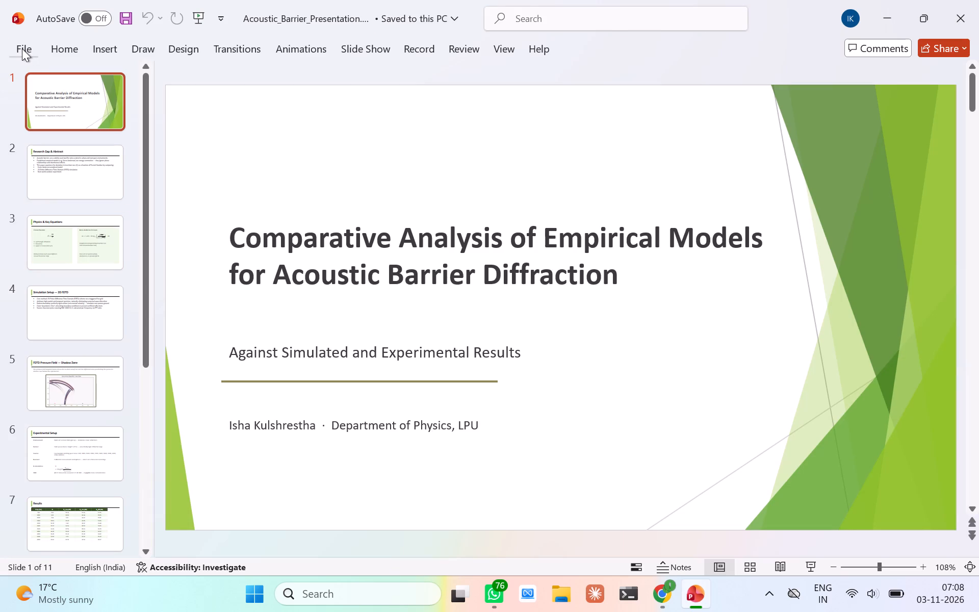
pyautogui.click(22, 48)
pyautogui.click(206, 48)
pyautogui.click(193, 48)
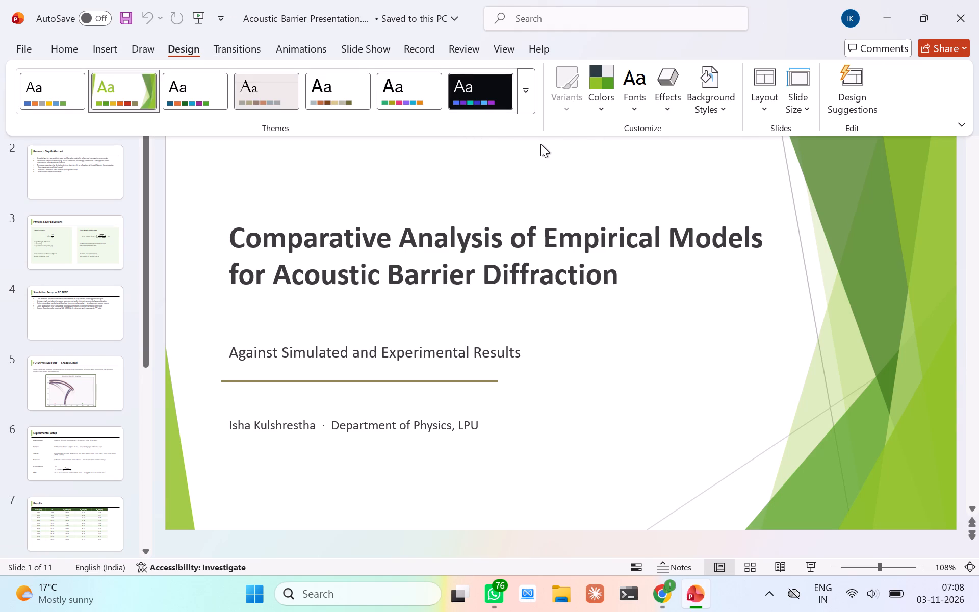
pyautogui.click(527, 108)
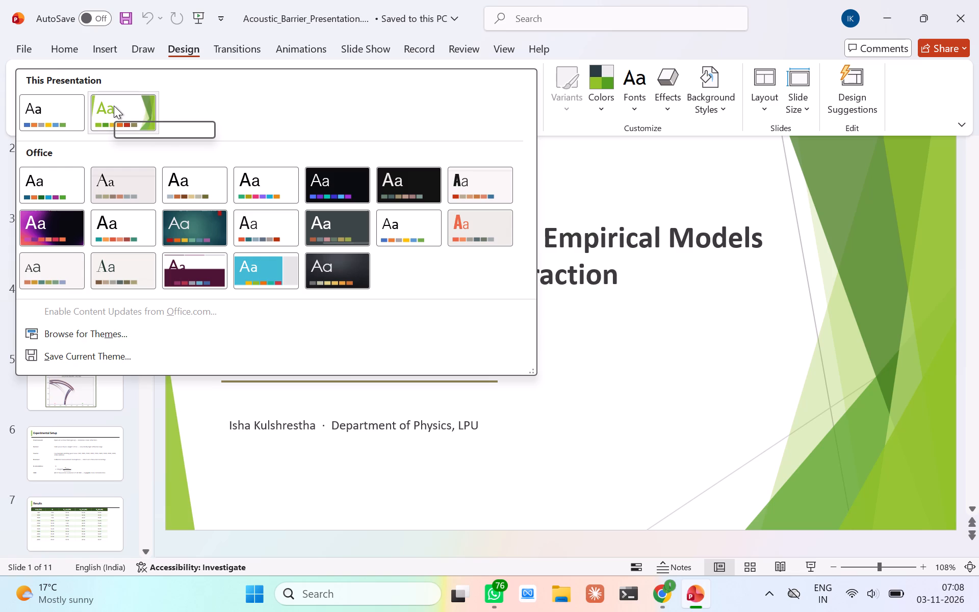
pyautogui.click(129, 362)
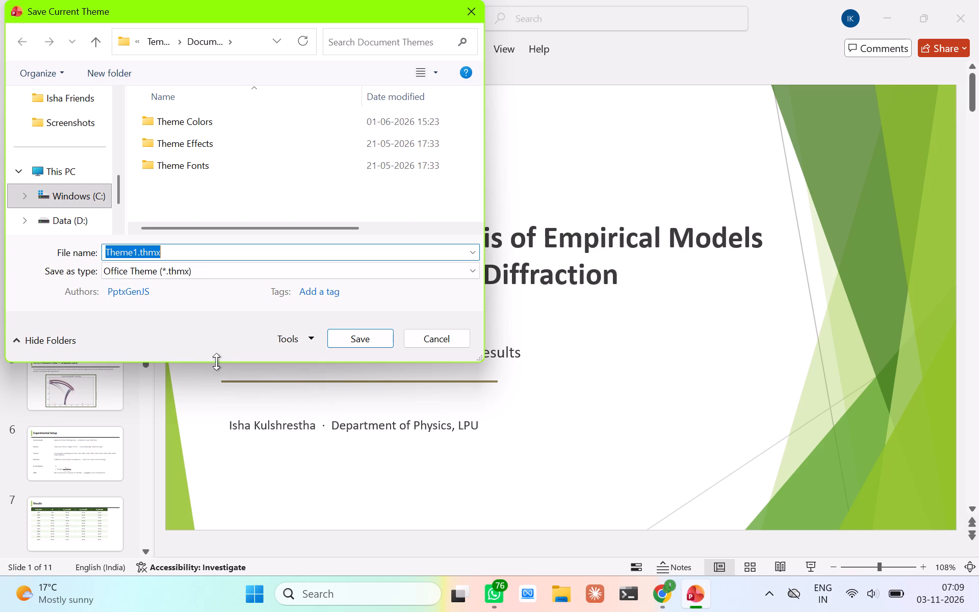
pyautogui.doubleClick(59, 200)
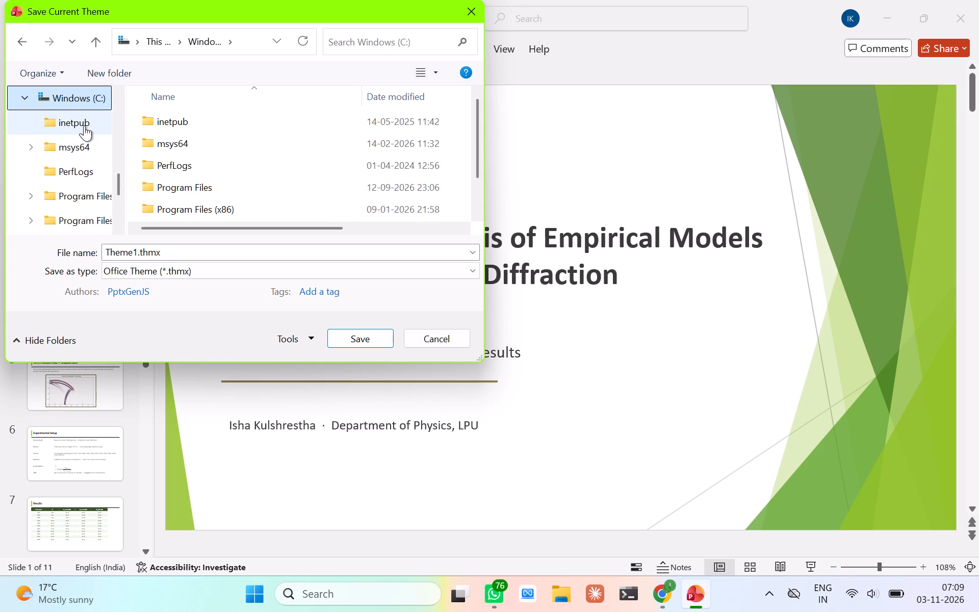
pyautogui.scroll(-5, 82, 125)
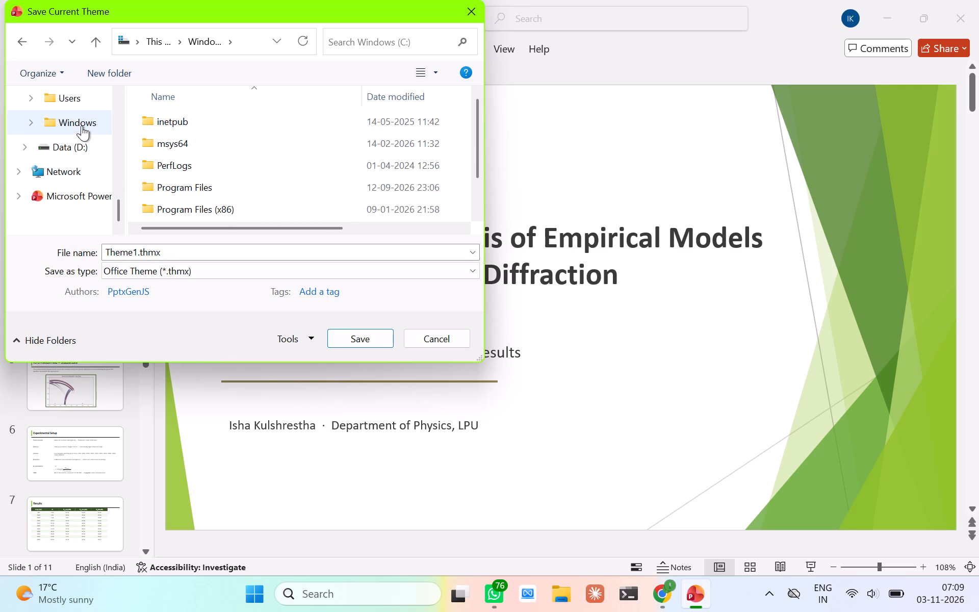
pyautogui.scroll(-1, 82, 125)
pyautogui.scroll(5, 82, 125)
pyautogui.scroll(-3, 59, 216)
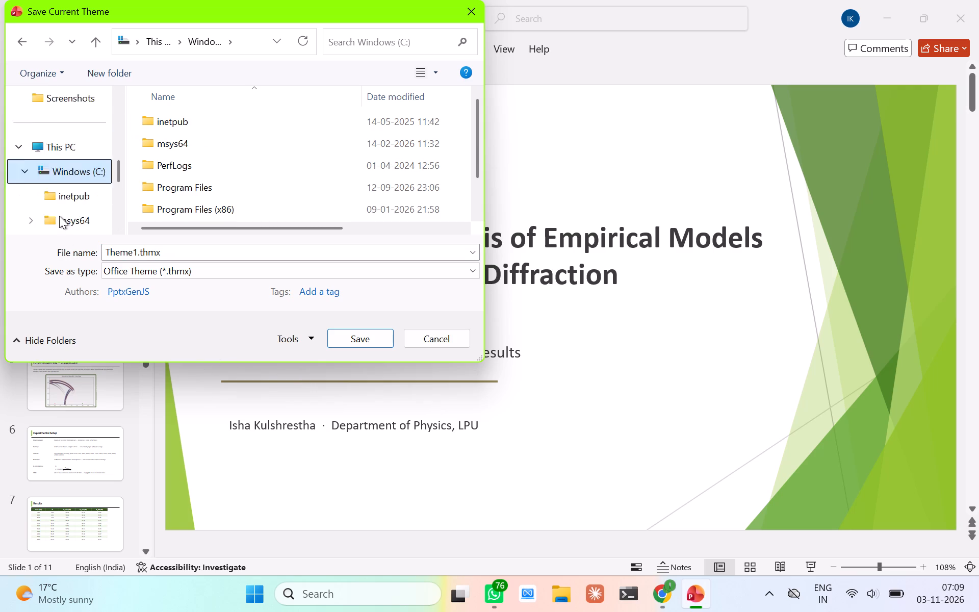
pyautogui.doubleClick(71, 156)
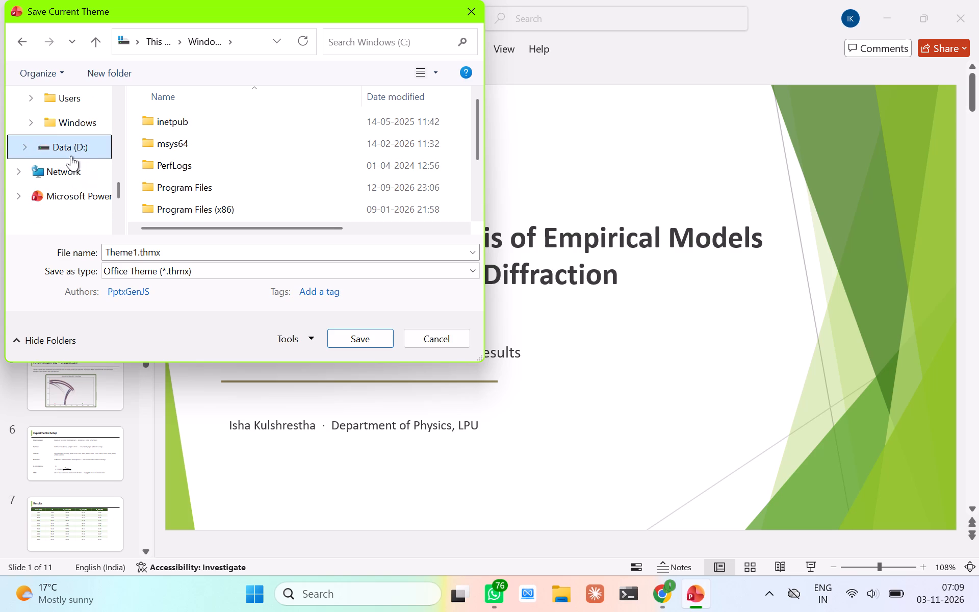
pyautogui.scroll(-1, 216, 181)
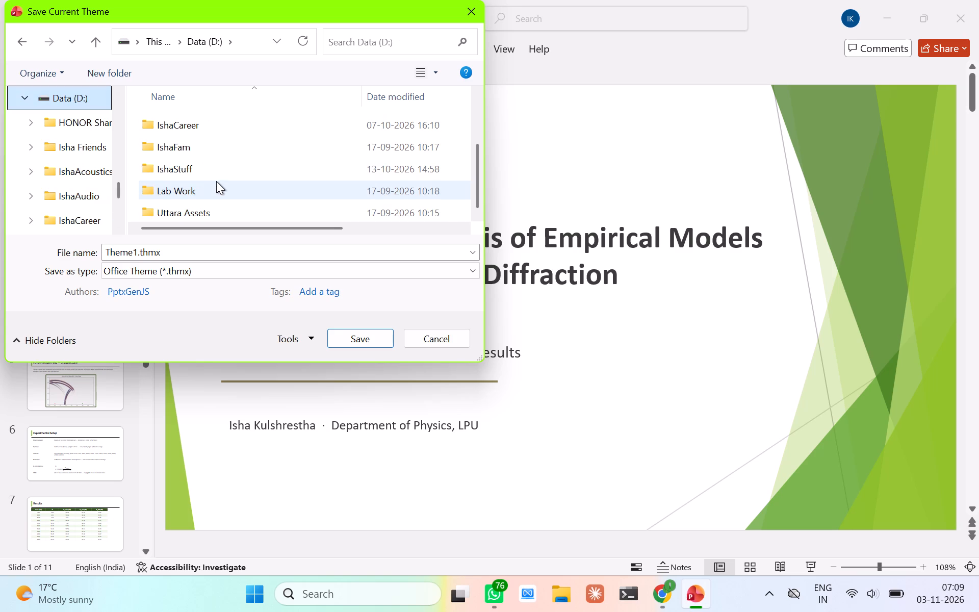
pyautogui.doubleClick(208, 171)
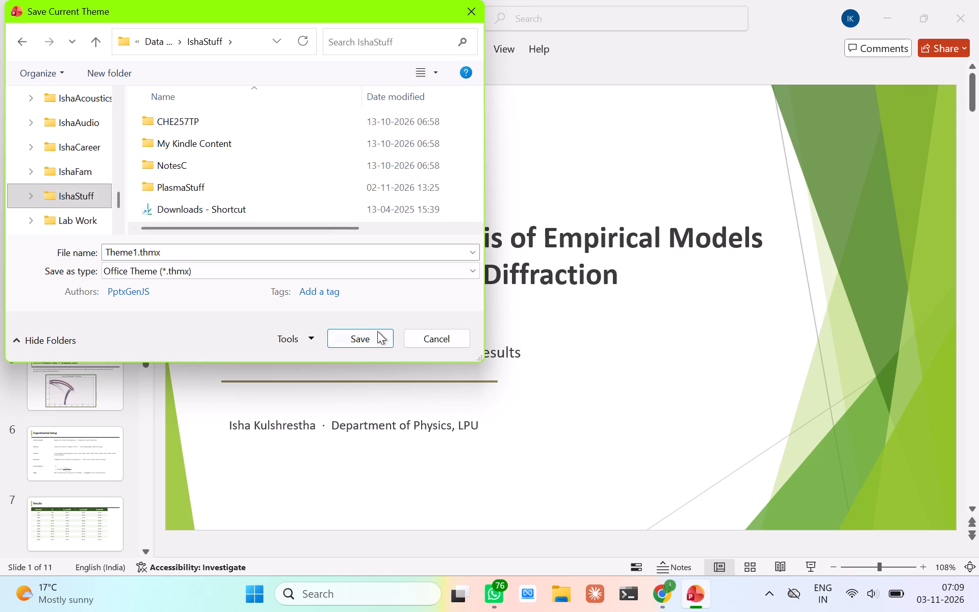
pyautogui.click(375, 331)
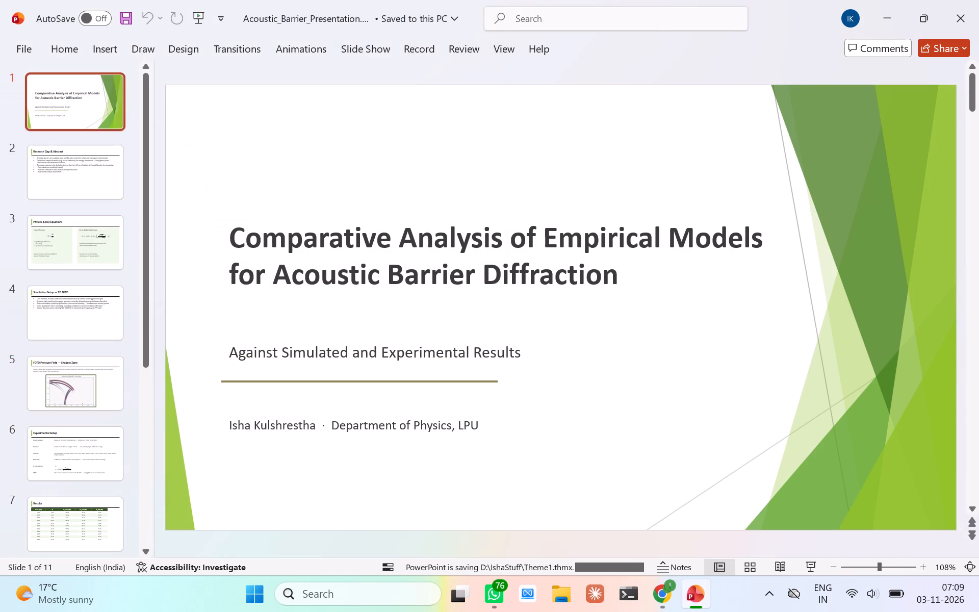
pyautogui.click(978, 0)
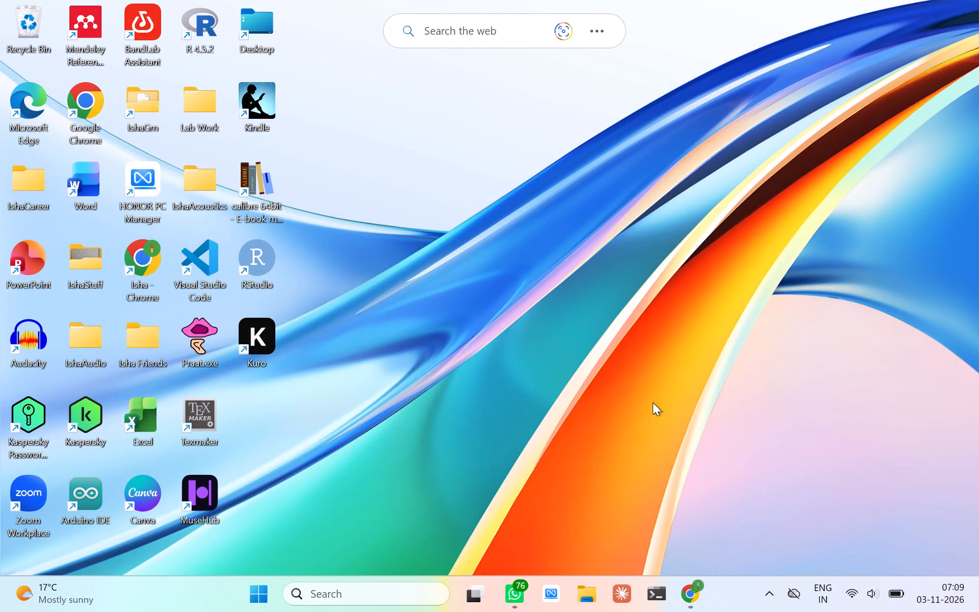
# Relaunch PowerPoint and create a new blank presentation.
pyautogui.doubleClick(37, 255)
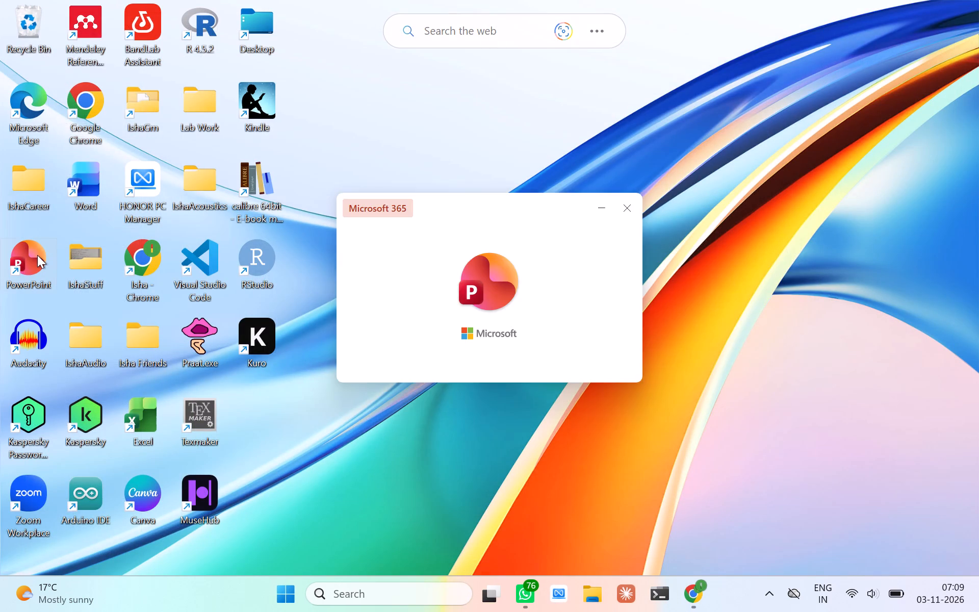
pyautogui.click(211, 114)
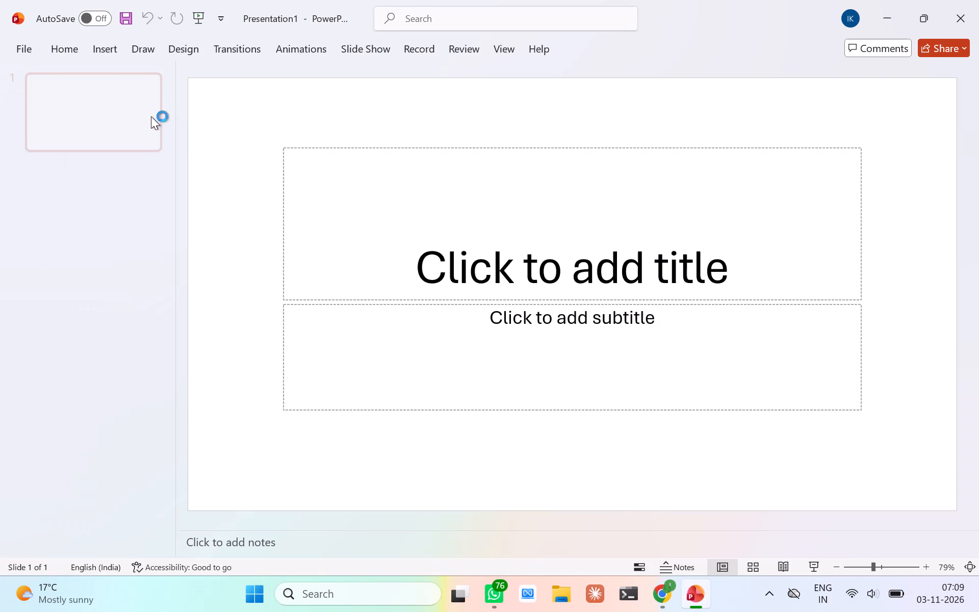
pyautogui.click(23, 41)
pyautogui.click(25, 42)
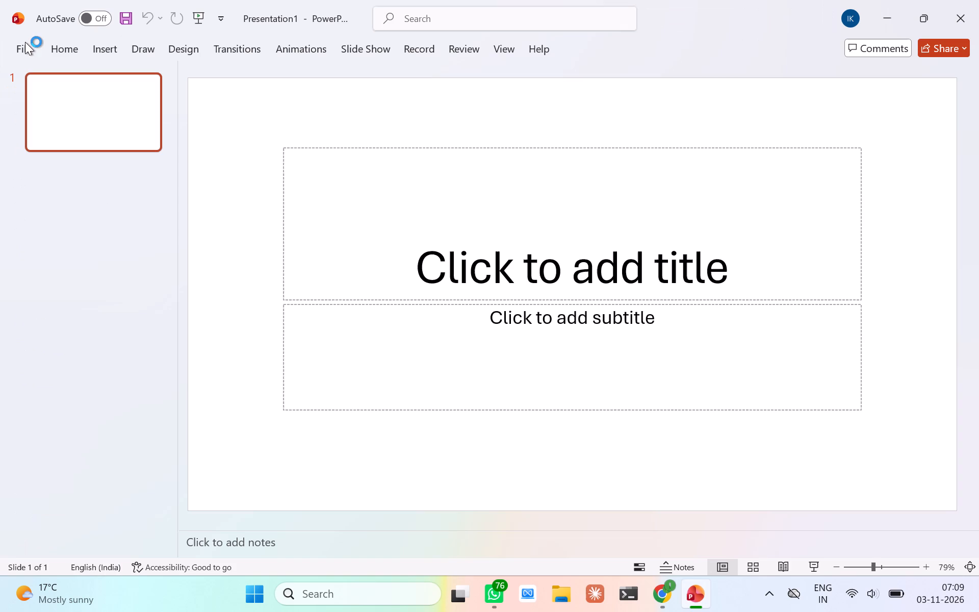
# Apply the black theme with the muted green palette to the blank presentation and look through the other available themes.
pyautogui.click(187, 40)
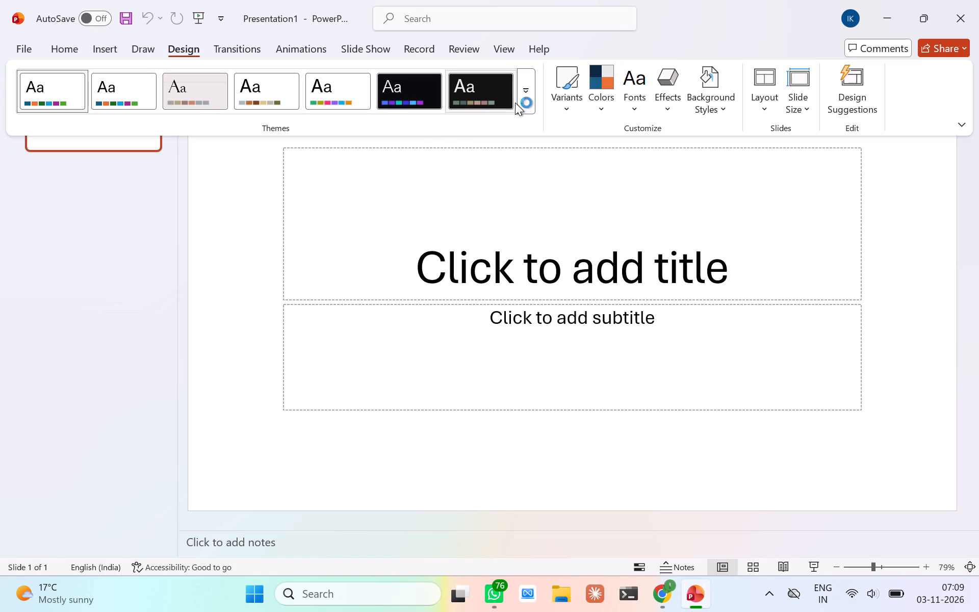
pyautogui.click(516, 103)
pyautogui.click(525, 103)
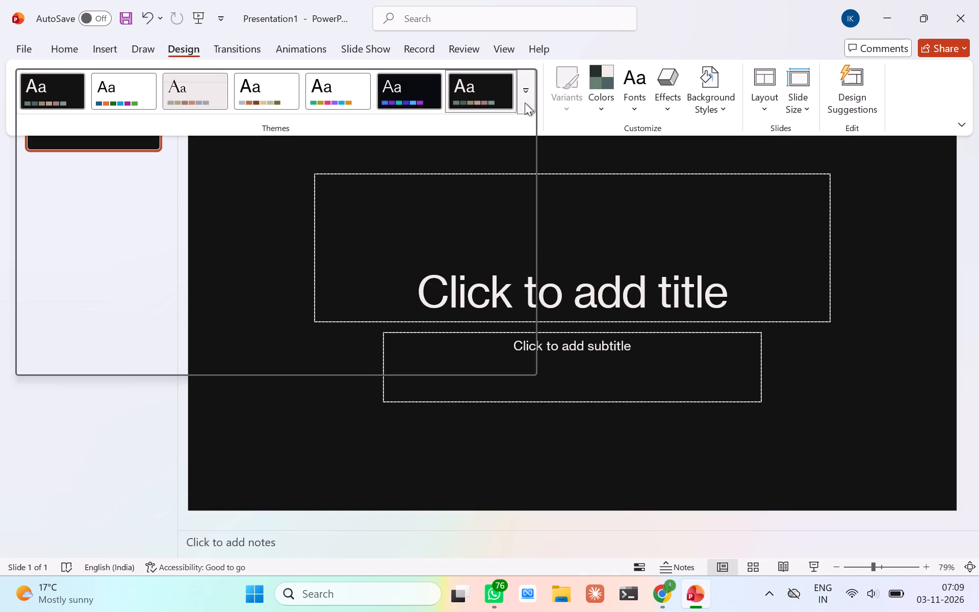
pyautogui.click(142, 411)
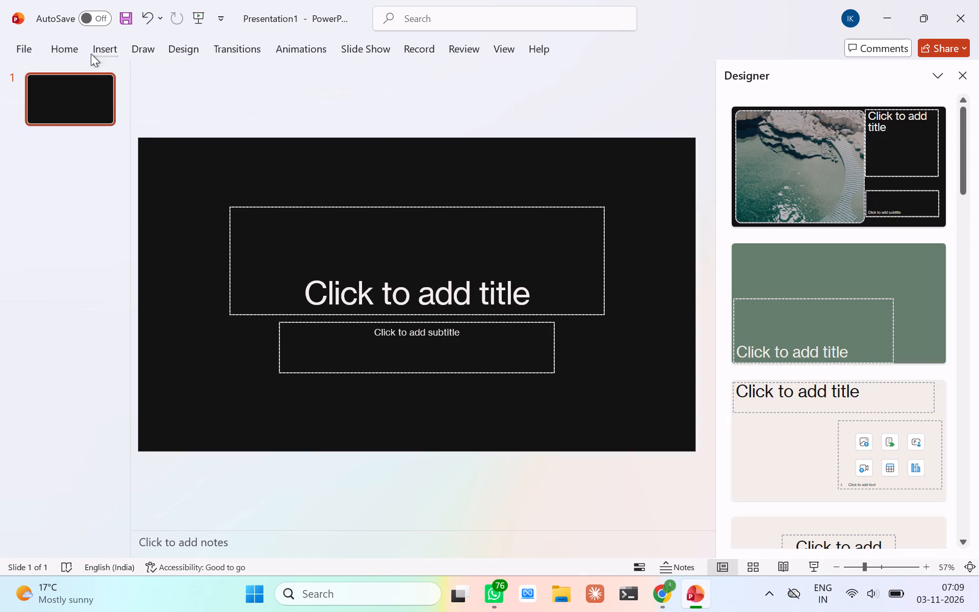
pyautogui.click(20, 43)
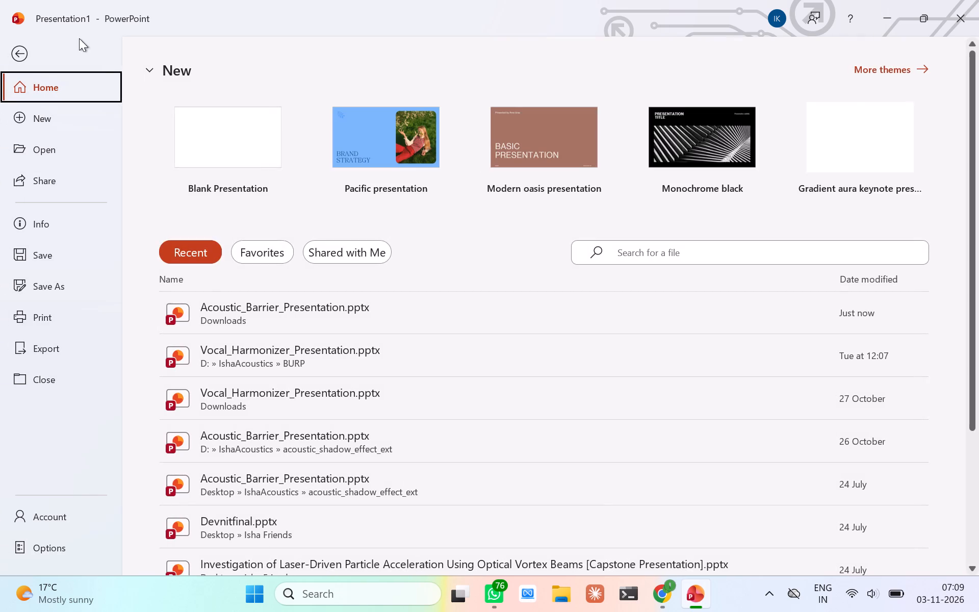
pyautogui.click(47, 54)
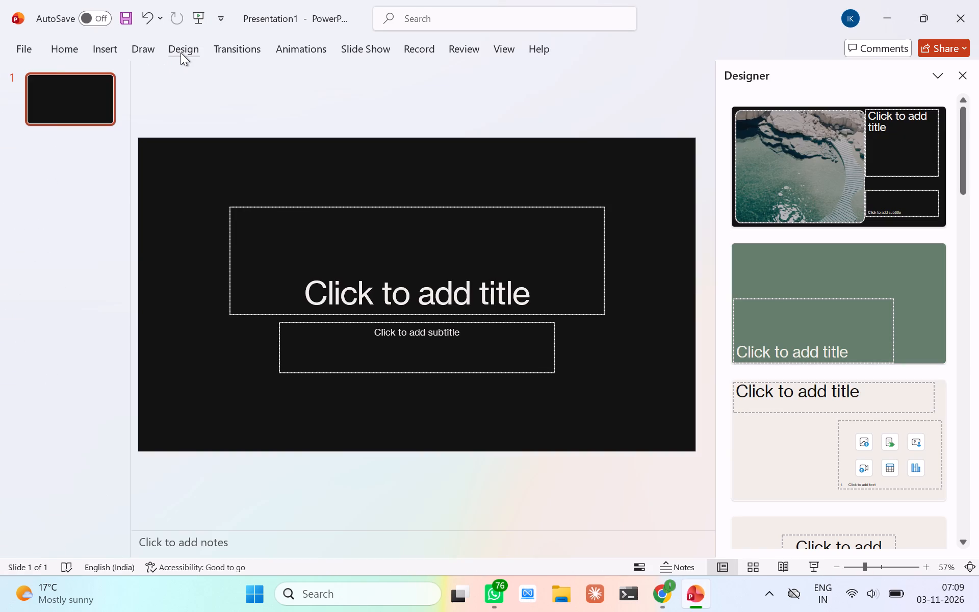
# Apply the plain white Office theme to the new presentation and dismiss the Designer suggestions.
pyautogui.click(181, 53)
pyautogui.click(127, 105)
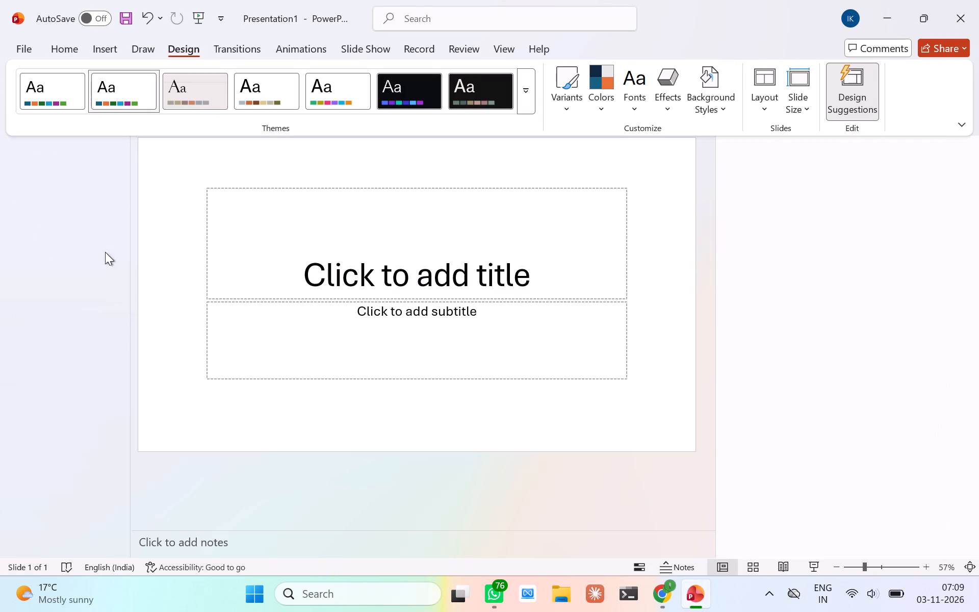
pyautogui.click(97, 273)
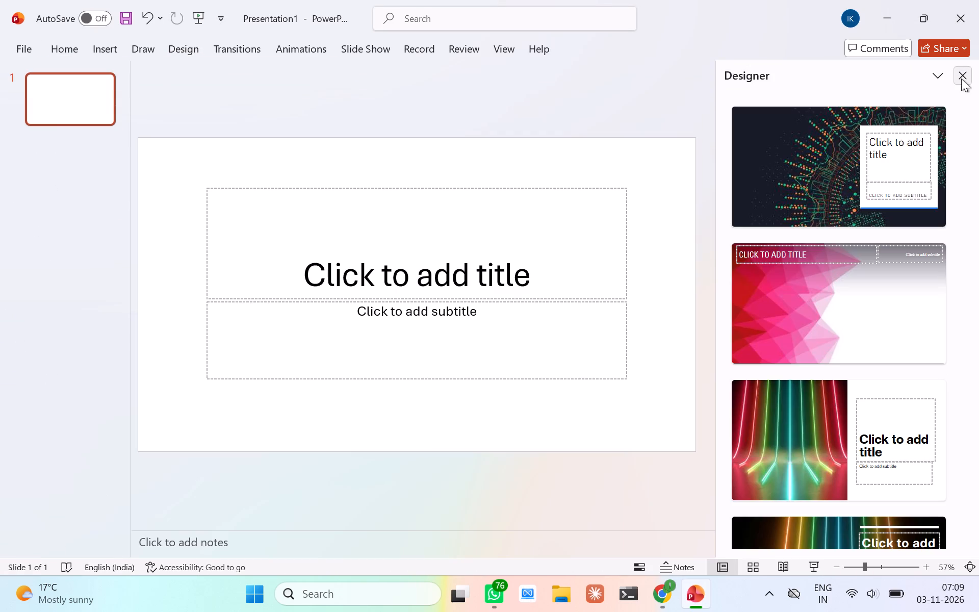
pyautogui.click(961, 79)
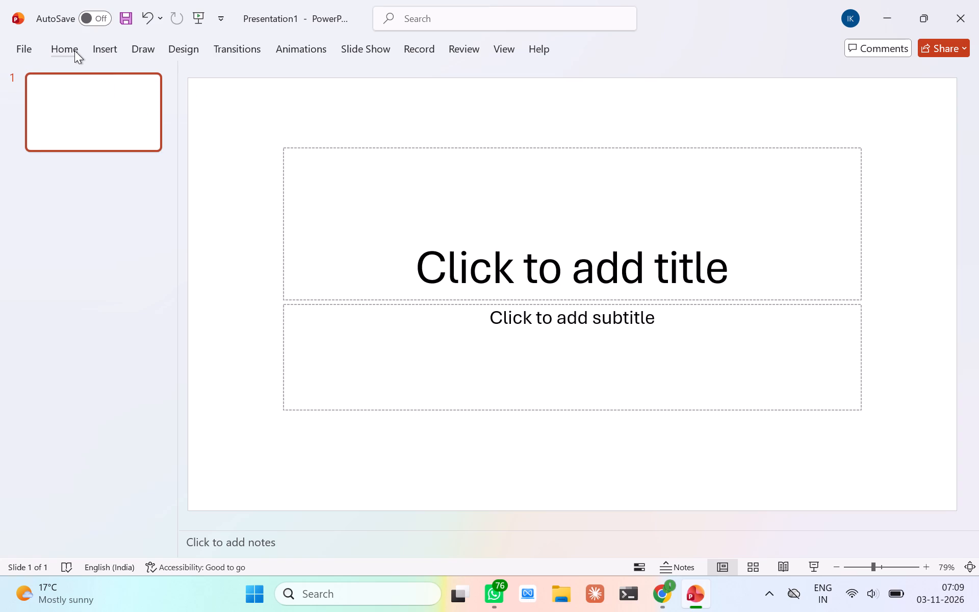
# Load the saved theme file Theme1.thmx from the IshaStuff folder on the Data (D:) drive into the new presentation.
pyautogui.click(74, 50)
pyautogui.click(189, 47)
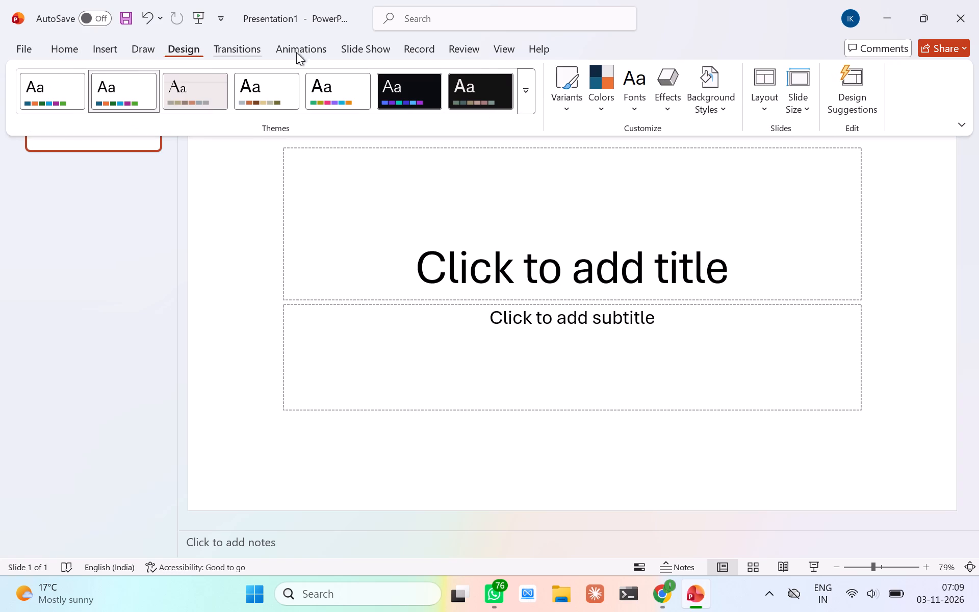
pyautogui.click(524, 99)
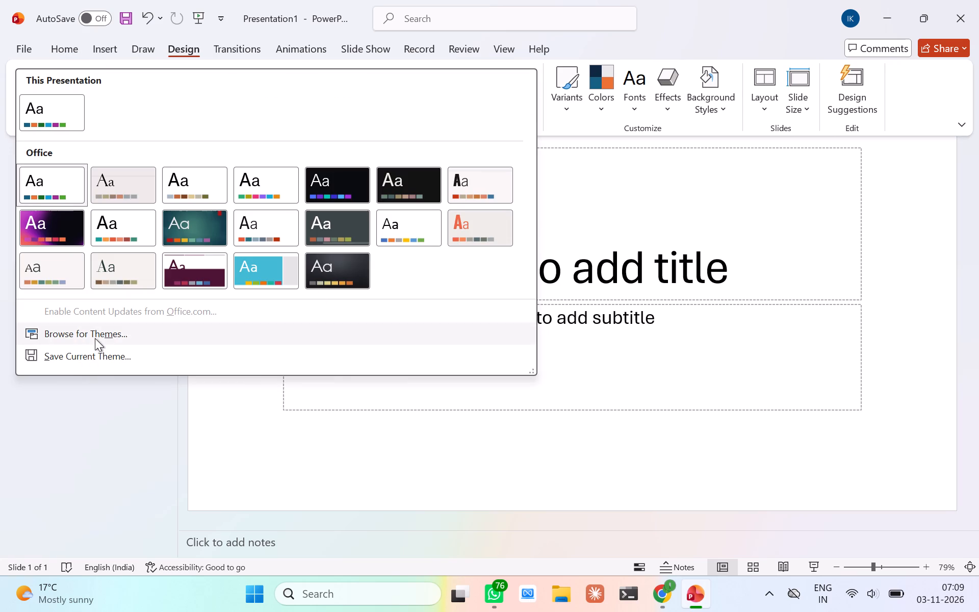
pyautogui.doubleClick(95, 338)
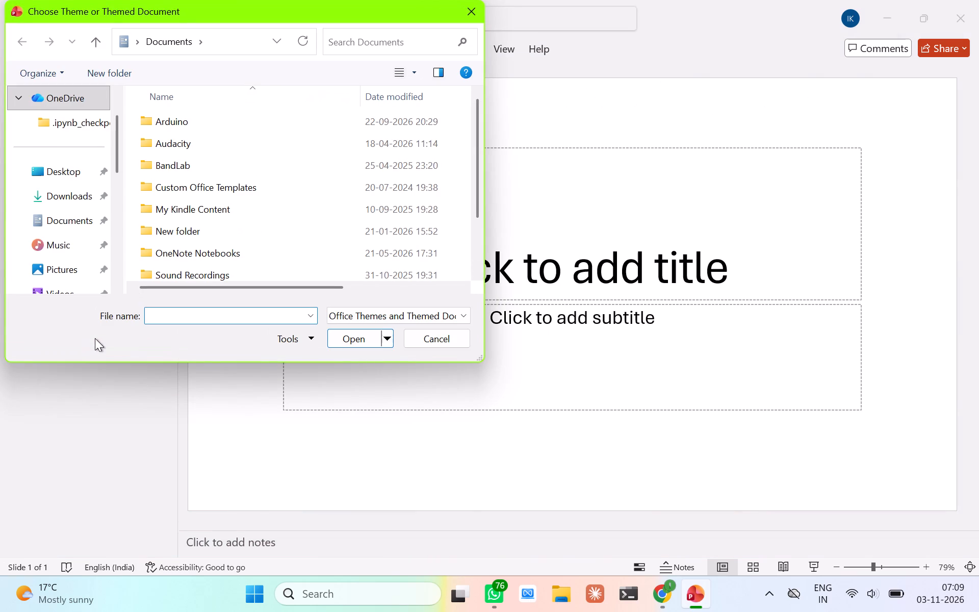
pyautogui.doubleClick(57, 172)
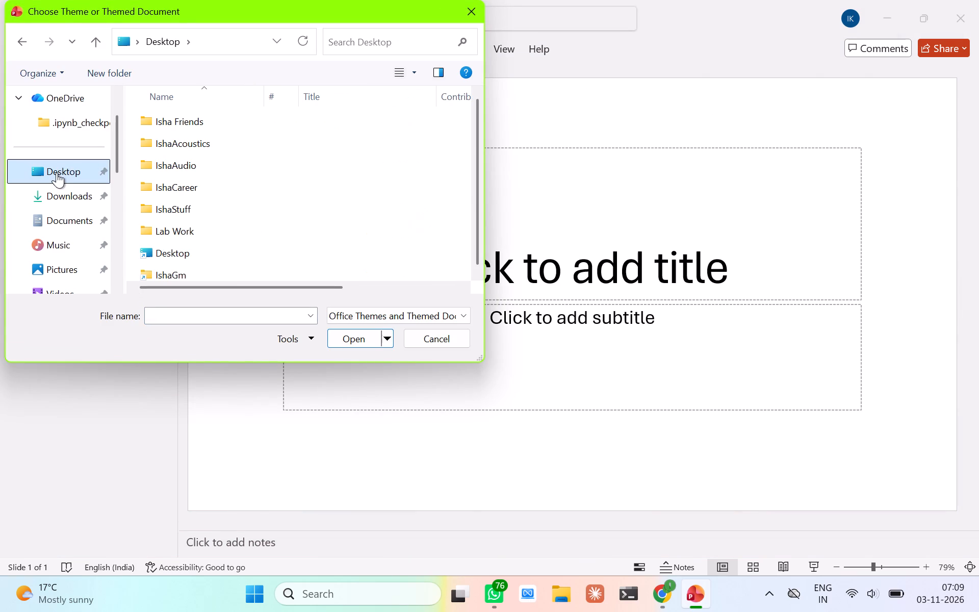
pyautogui.scroll(-3, 97, 213)
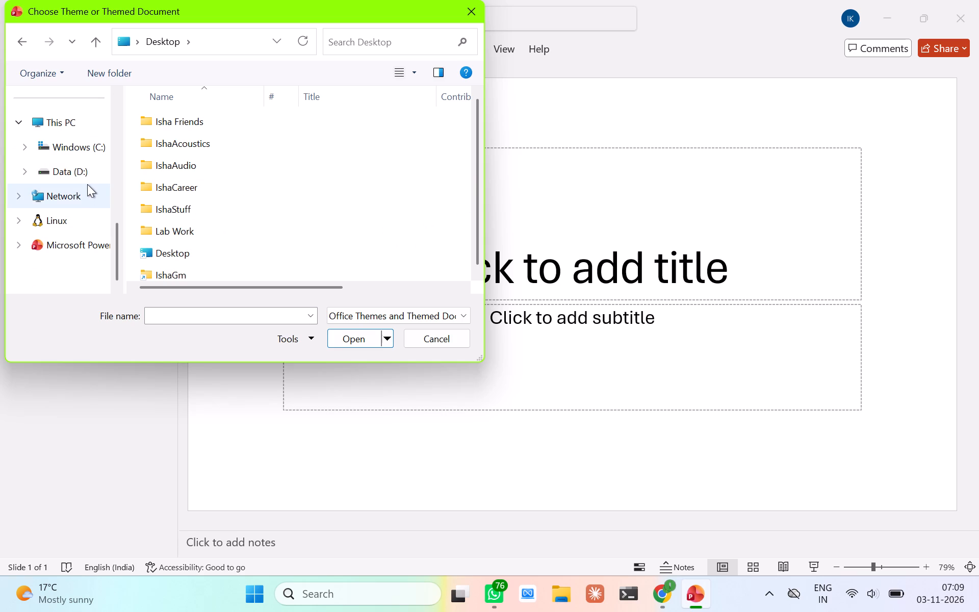
pyautogui.doubleClick(82, 178)
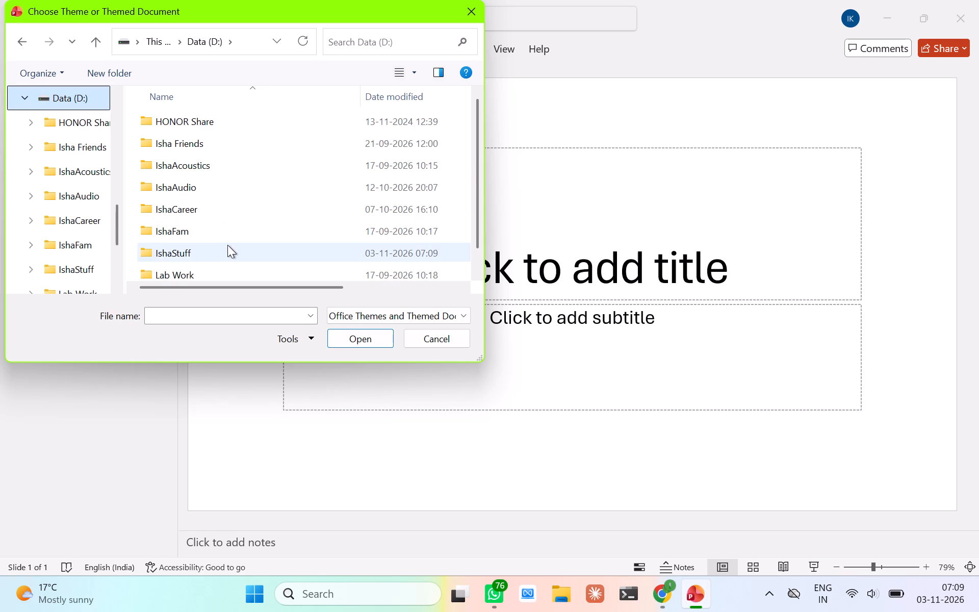
pyautogui.doubleClick(227, 246)
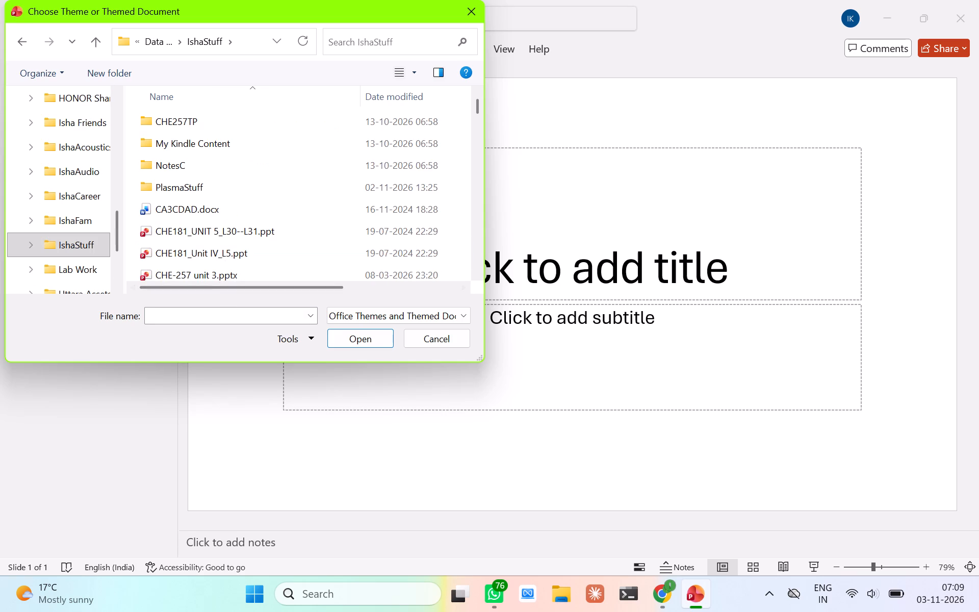
pyautogui.click(231, 312)
pyautogui.write('th')
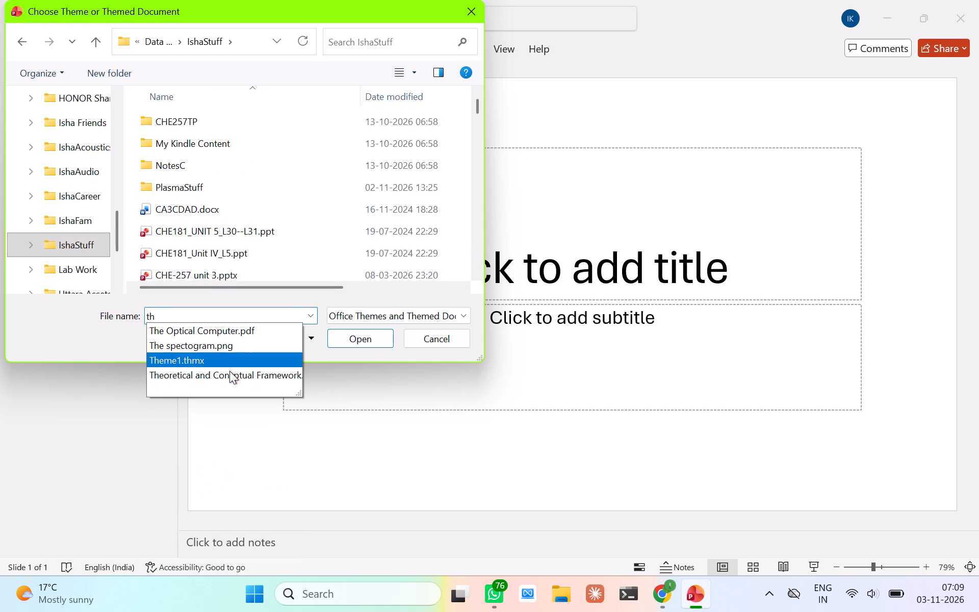
pyautogui.doubleClick(227, 359)
pyautogui.click(370, 343)
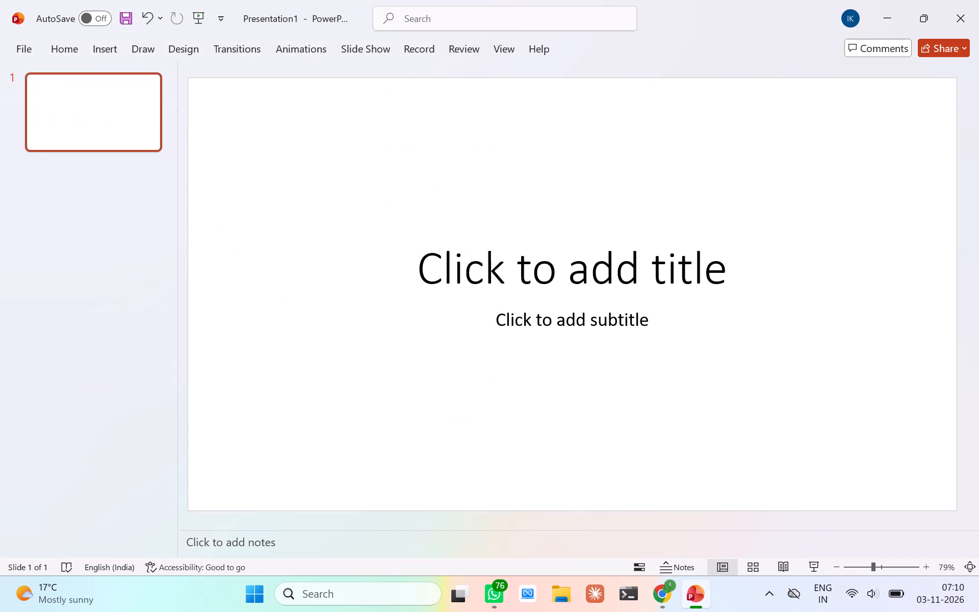
# Apply the green Facet theme with the angular side shapes to the blank title slide.
pyautogui.click(196, 52)
pyautogui.click(136, 77)
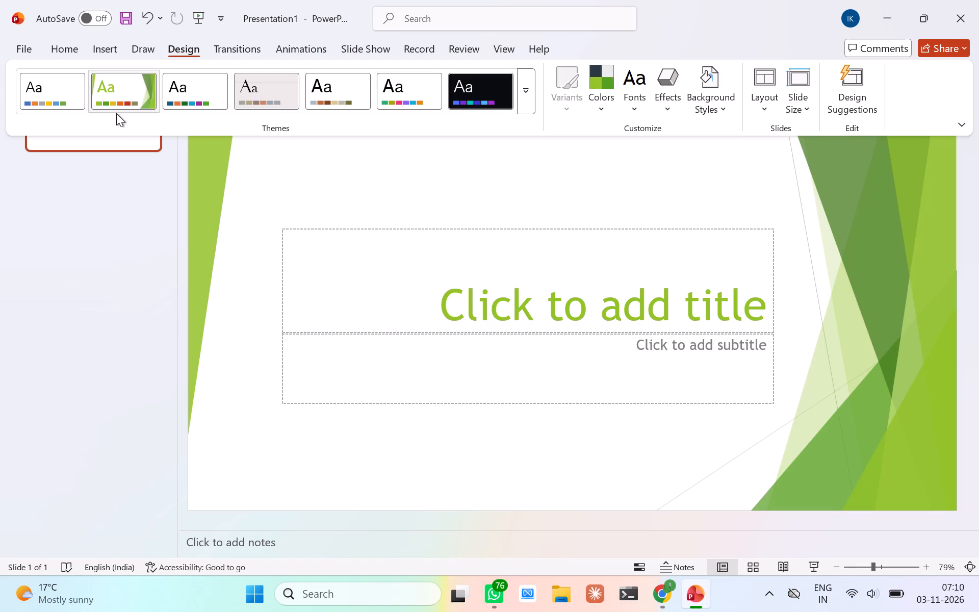
pyautogui.click(64, 288)
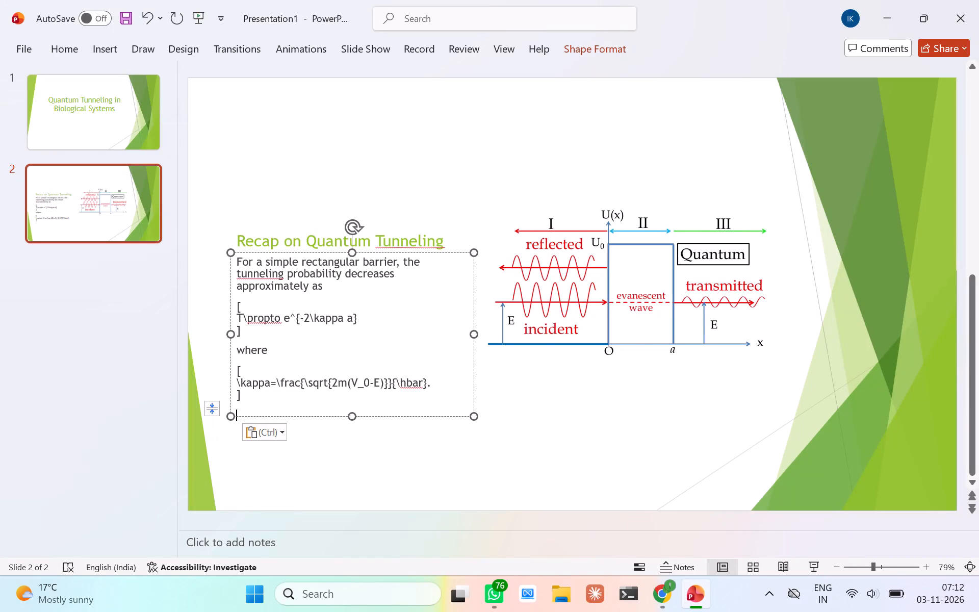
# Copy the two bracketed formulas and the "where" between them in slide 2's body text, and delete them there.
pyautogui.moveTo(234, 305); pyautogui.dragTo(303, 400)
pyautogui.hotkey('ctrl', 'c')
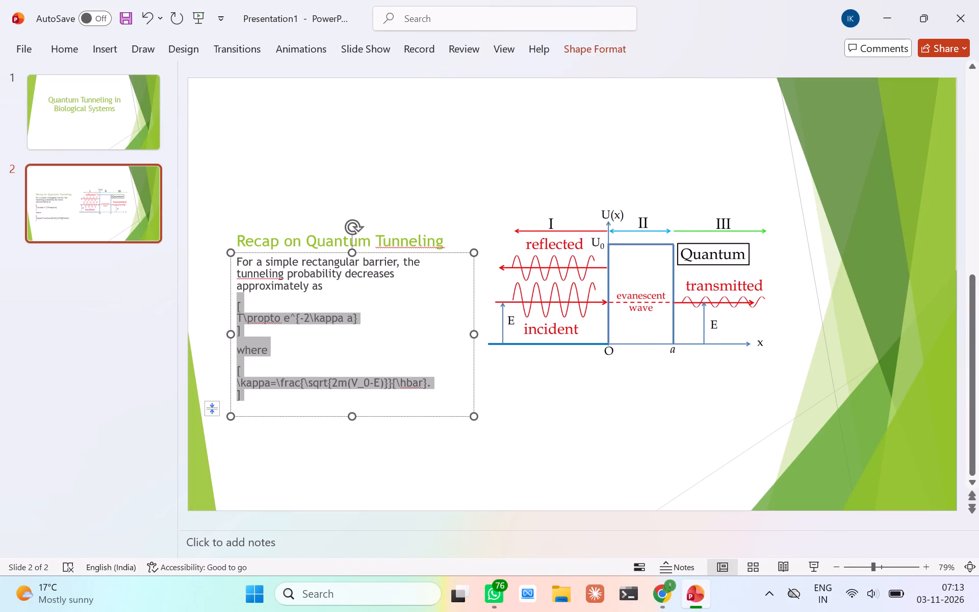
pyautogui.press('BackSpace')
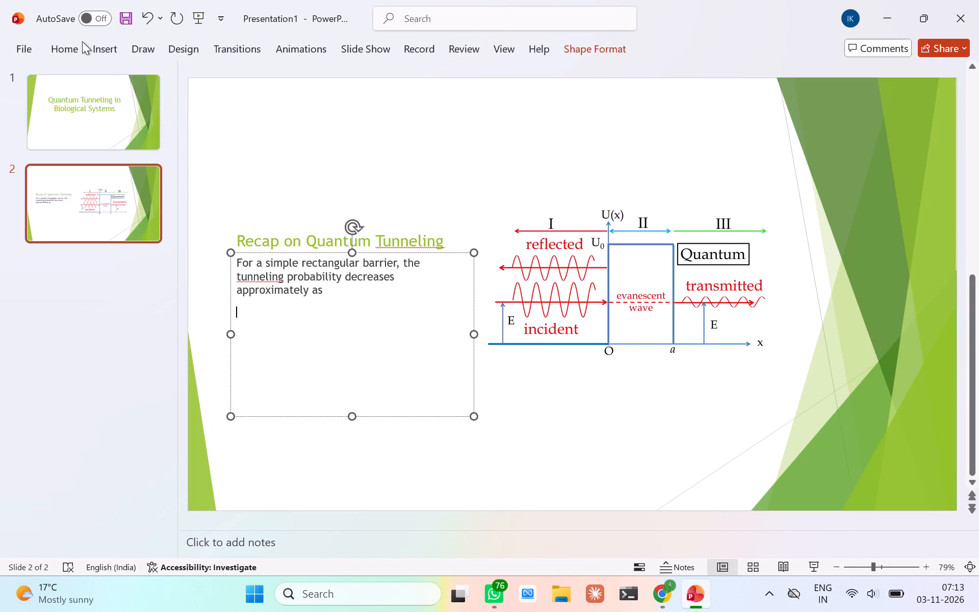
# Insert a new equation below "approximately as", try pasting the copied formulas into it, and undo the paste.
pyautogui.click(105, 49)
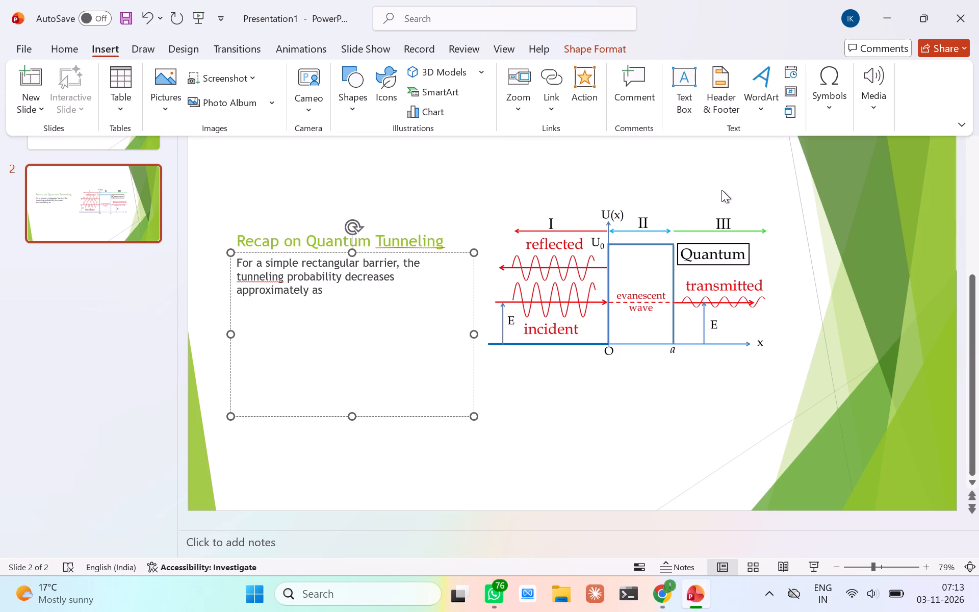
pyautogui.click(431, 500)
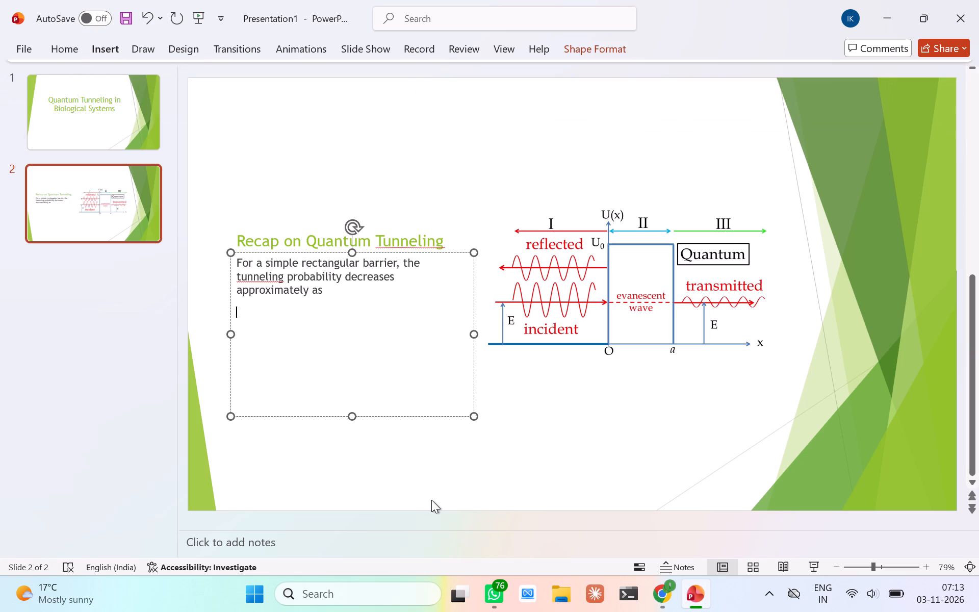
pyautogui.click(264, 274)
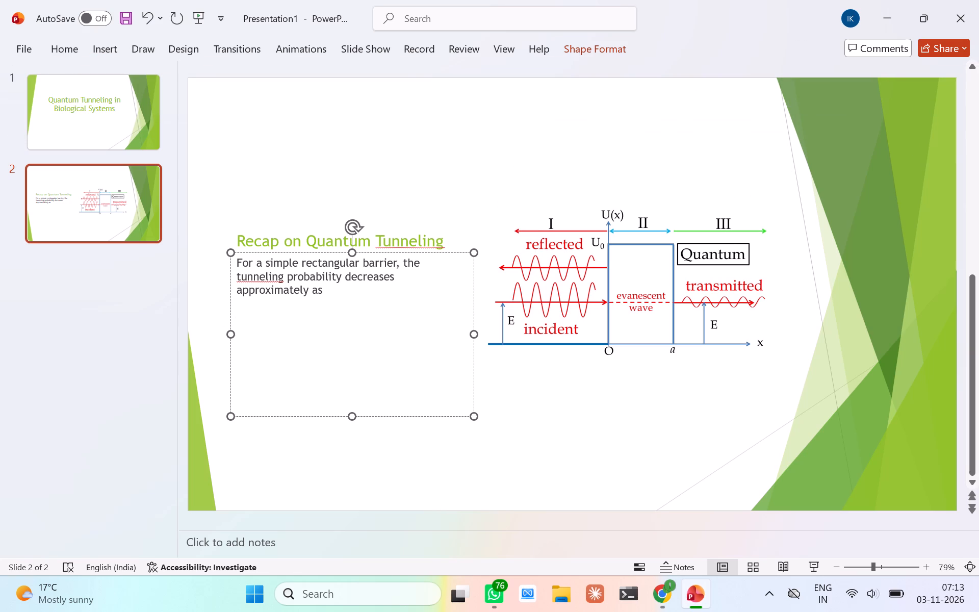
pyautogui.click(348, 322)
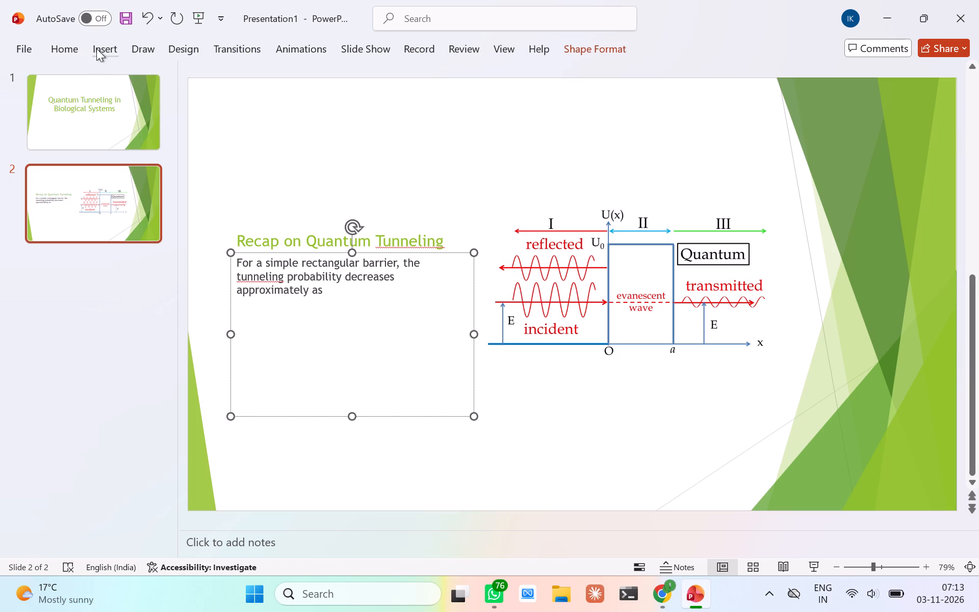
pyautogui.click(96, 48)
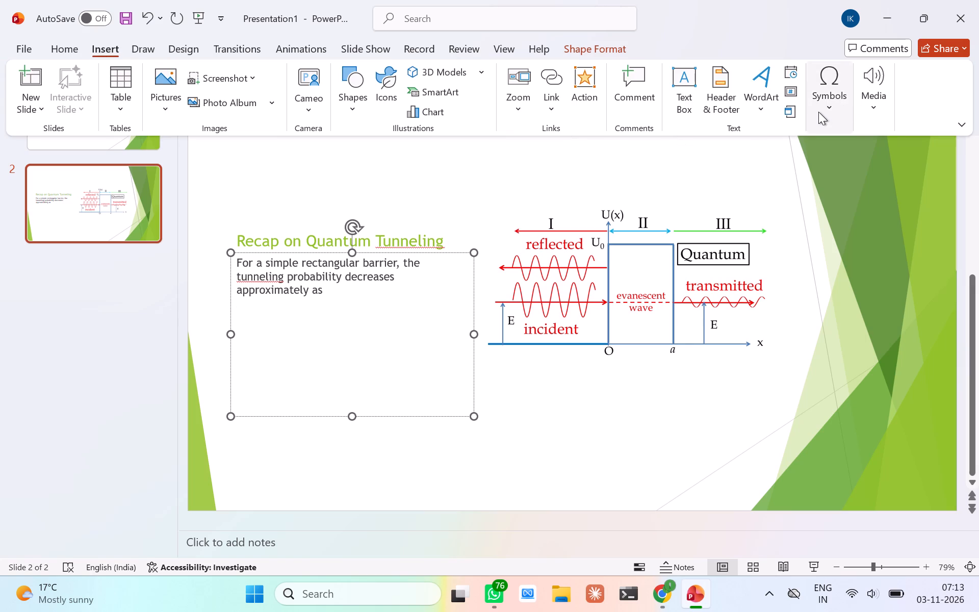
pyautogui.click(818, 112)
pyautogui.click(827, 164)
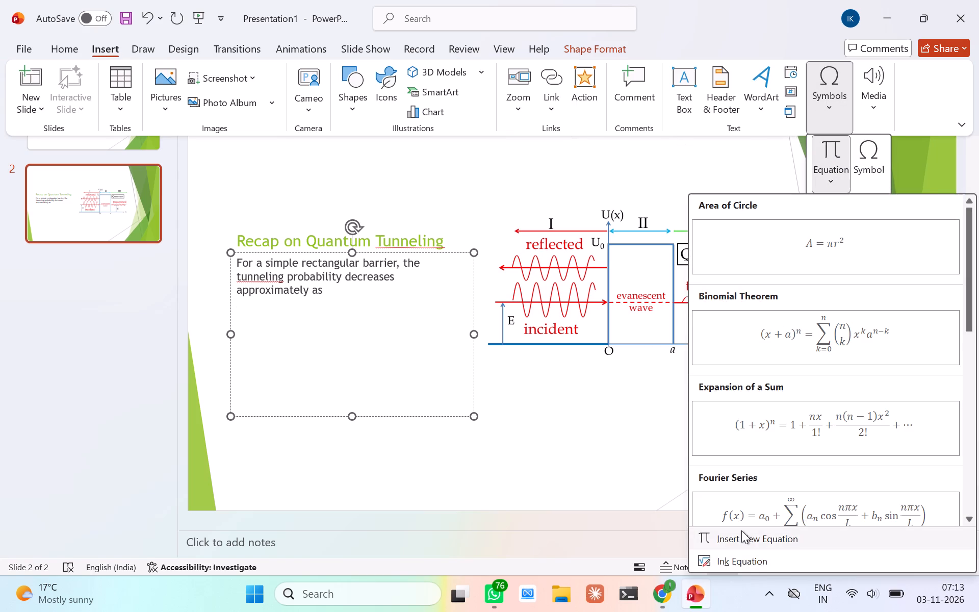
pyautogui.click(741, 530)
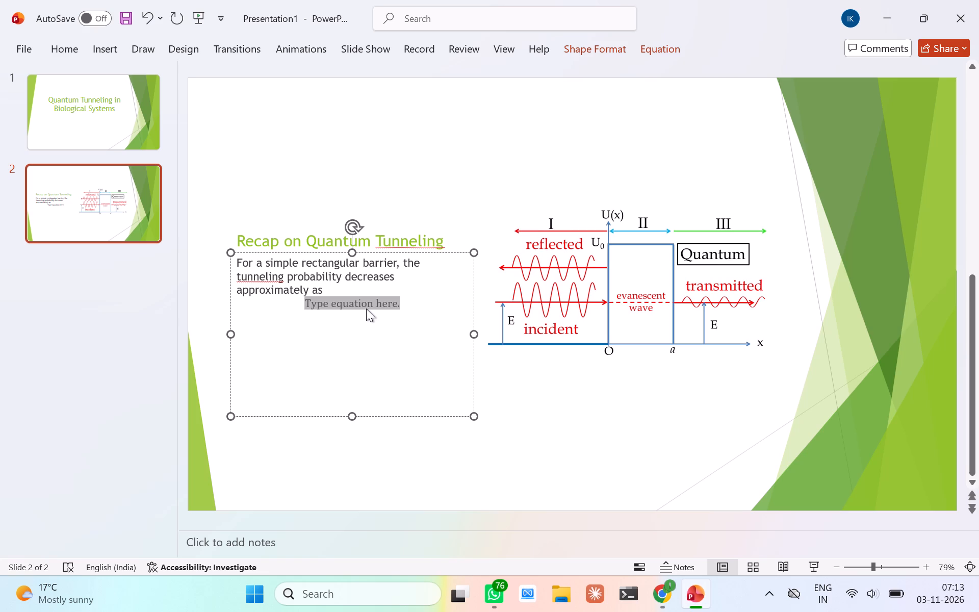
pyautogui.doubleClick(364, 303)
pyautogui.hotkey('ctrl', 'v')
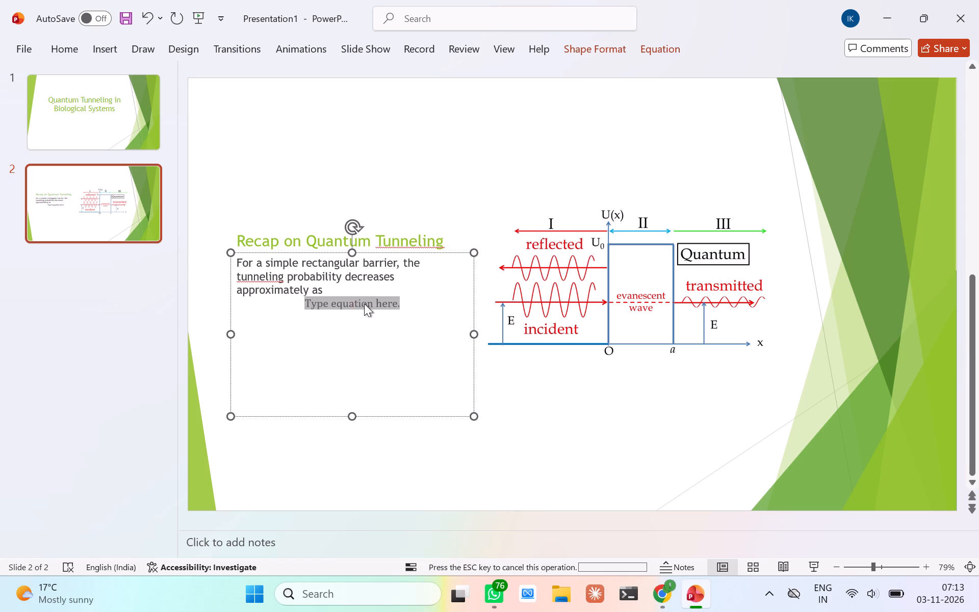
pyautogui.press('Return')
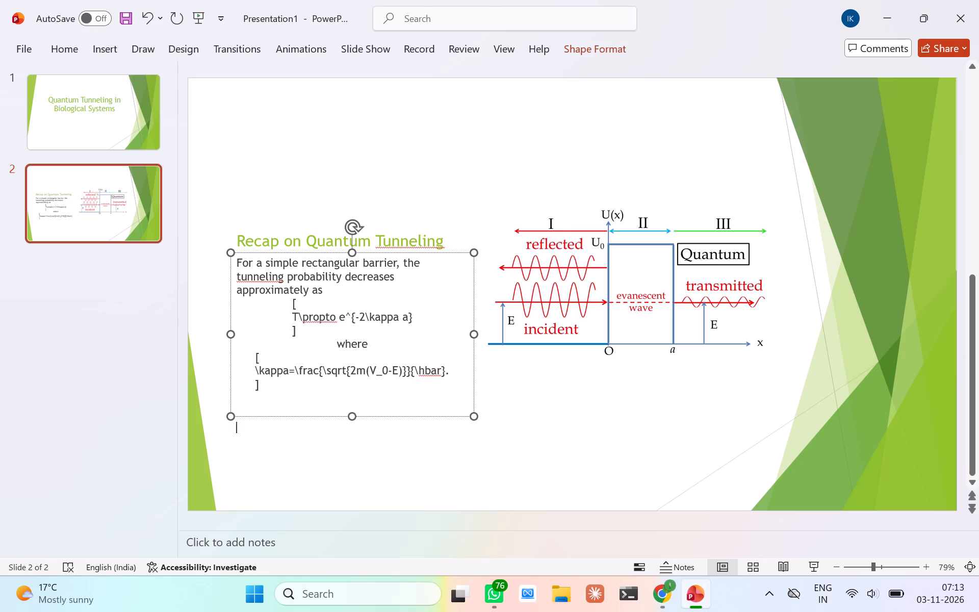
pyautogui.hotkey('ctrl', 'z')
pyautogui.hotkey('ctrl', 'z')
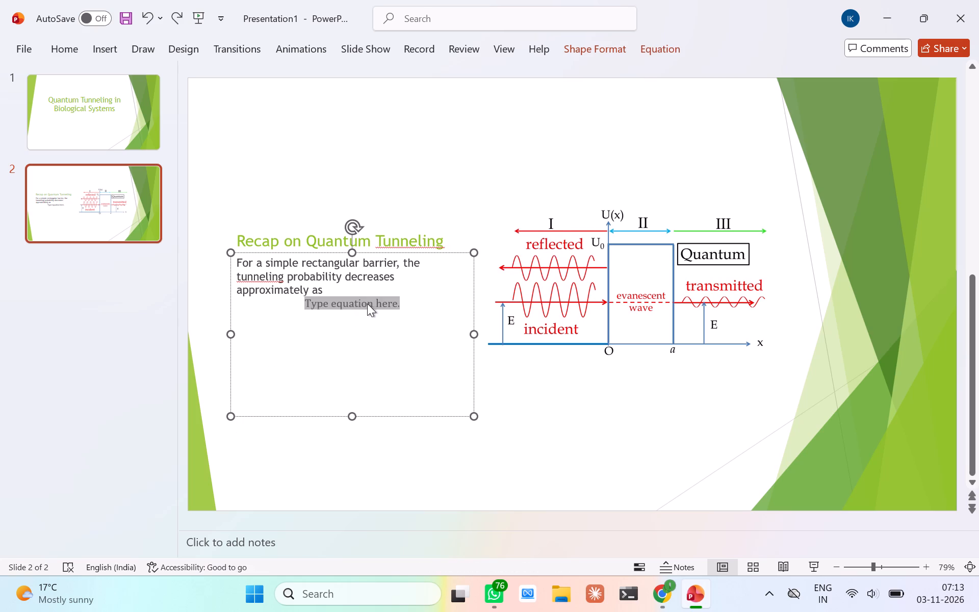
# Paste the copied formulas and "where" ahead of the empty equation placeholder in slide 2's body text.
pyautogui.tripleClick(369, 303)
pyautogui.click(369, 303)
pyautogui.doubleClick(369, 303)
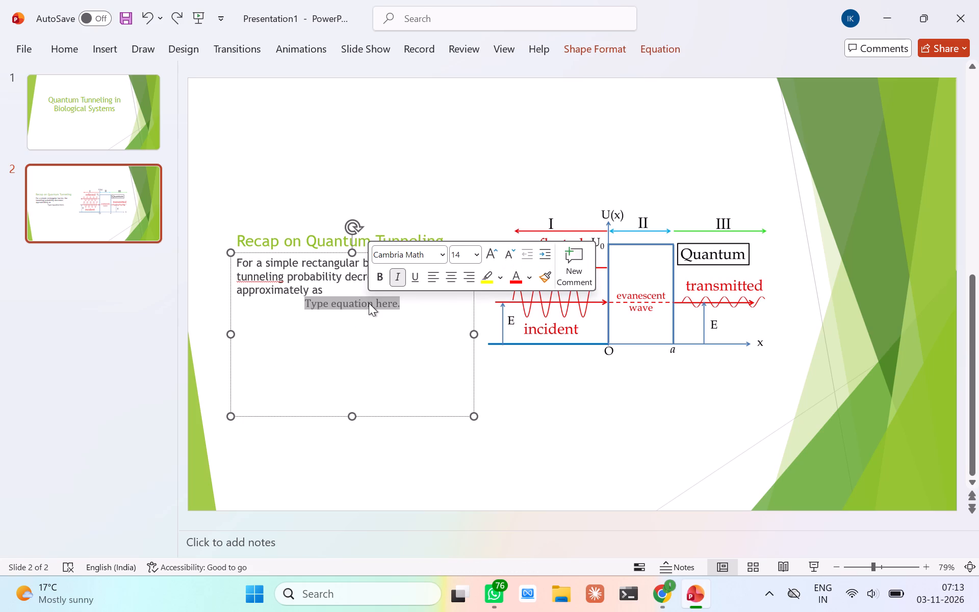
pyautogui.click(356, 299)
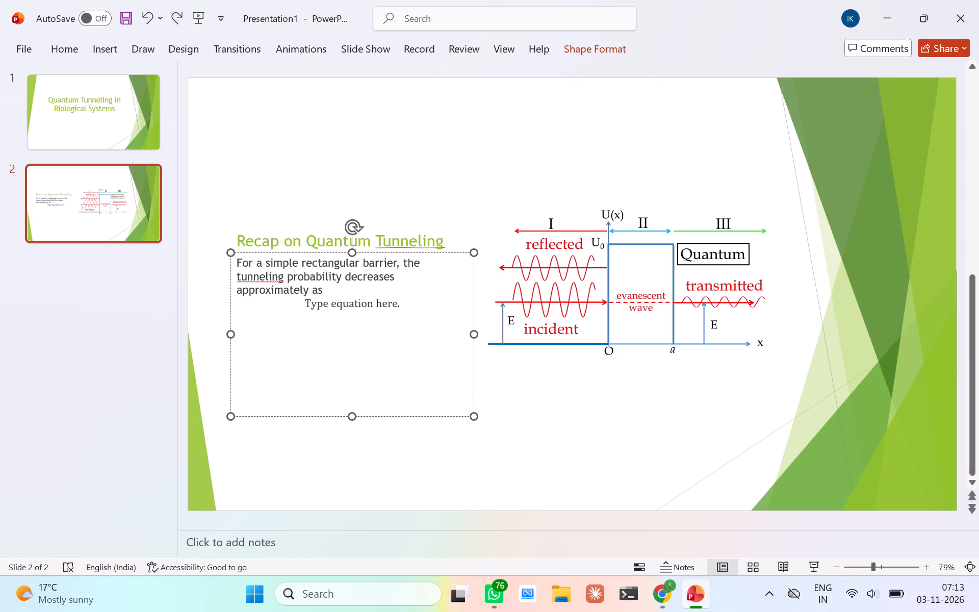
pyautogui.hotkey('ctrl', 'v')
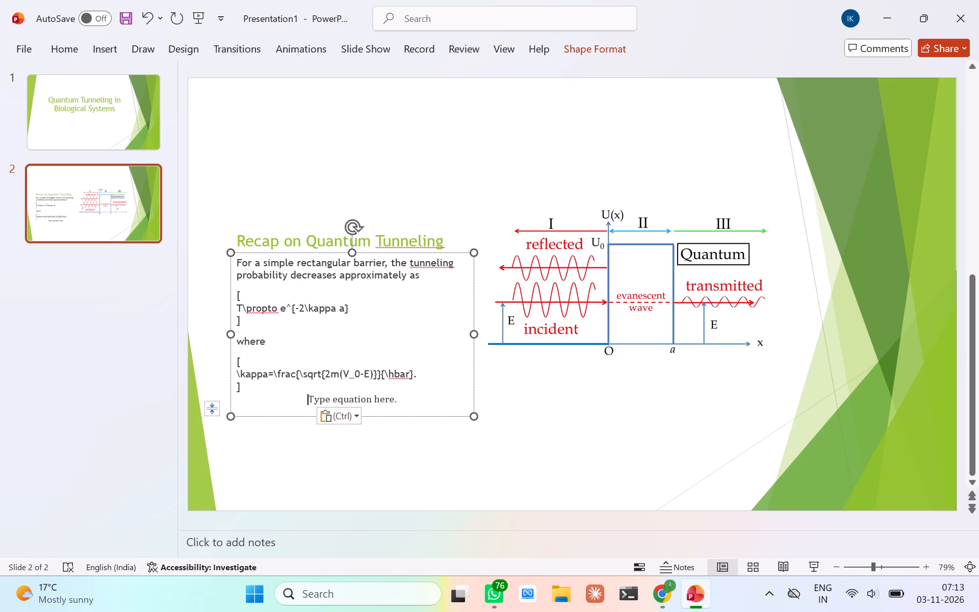
# Join the first formula and its brackets into one line reading [T\propto e^{-2\kappa a}].
pyautogui.click(238, 311)
pyautogui.press('BackSpace')
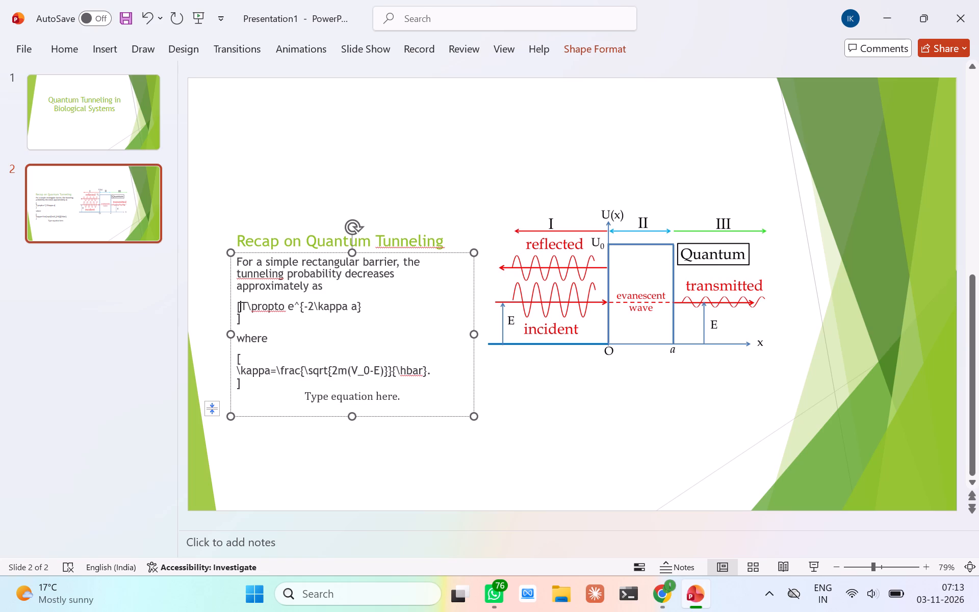
pyautogui.click(238, 315)
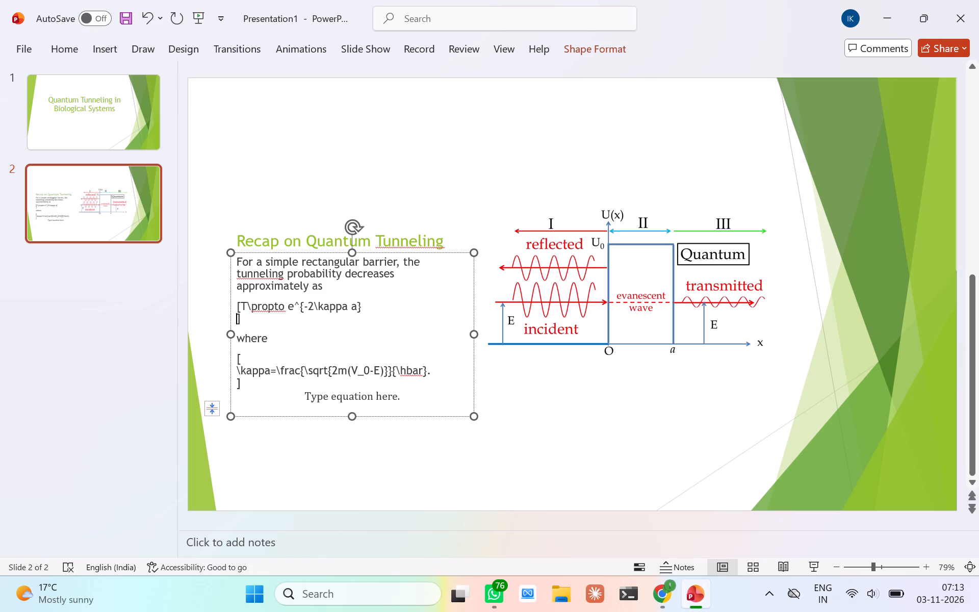
pyautogui.press('BackSpace')
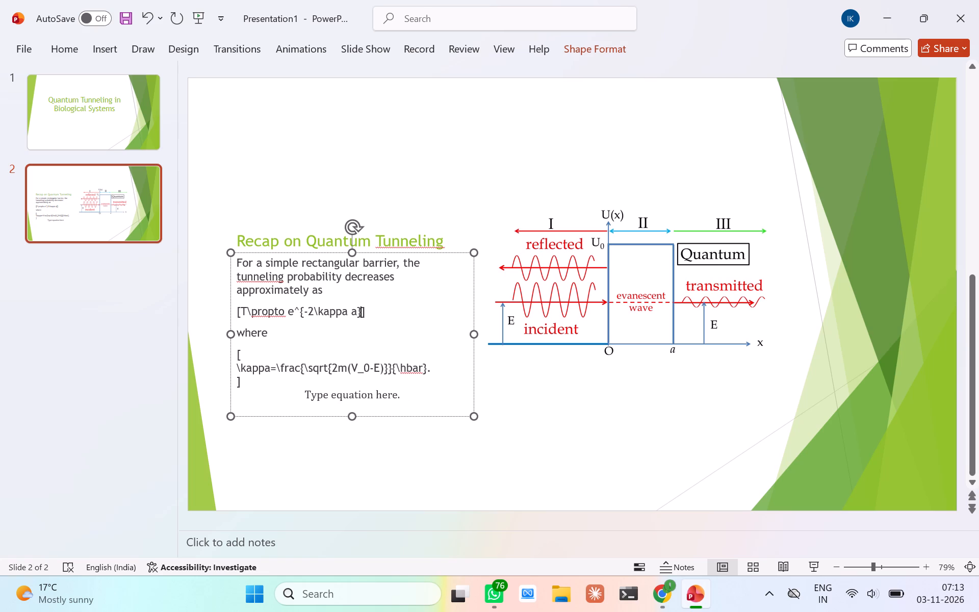
pyautogui.click(236, 337)
pyautogui.click(289, 346)
# Copy the line [T\propto e^{-2\kappa a}] and delete it from slide 2's body text, leaving its line empty.
pyautogui.moveTo(237, 308); pyautogui.dragTo(388, 323)
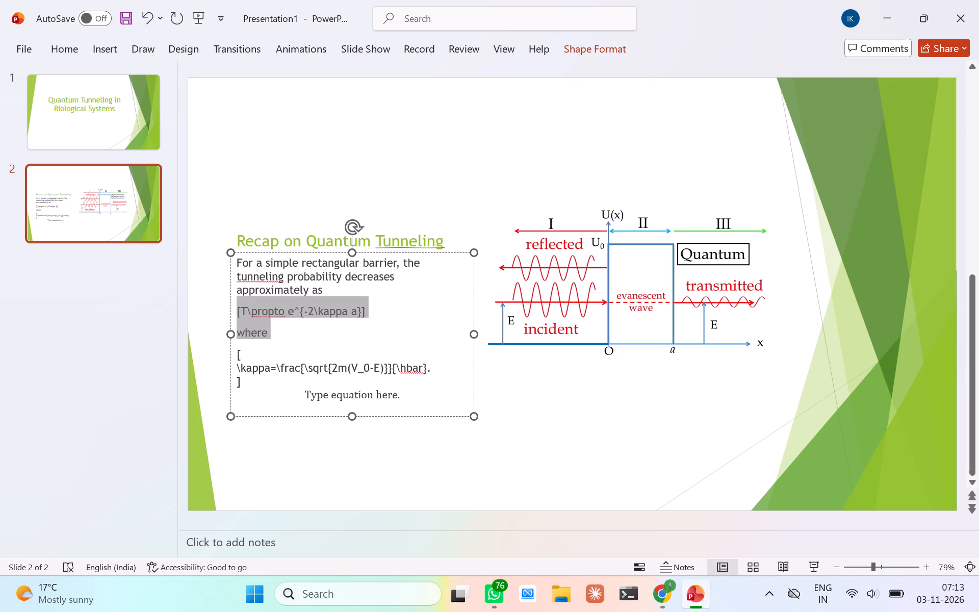
pyautogui.moveTo(388, 323); pyautogui.dragTo(376, 305)
pyautogui.hotkey('ctrl', 'c')
pyautogui.press('BackSpace')
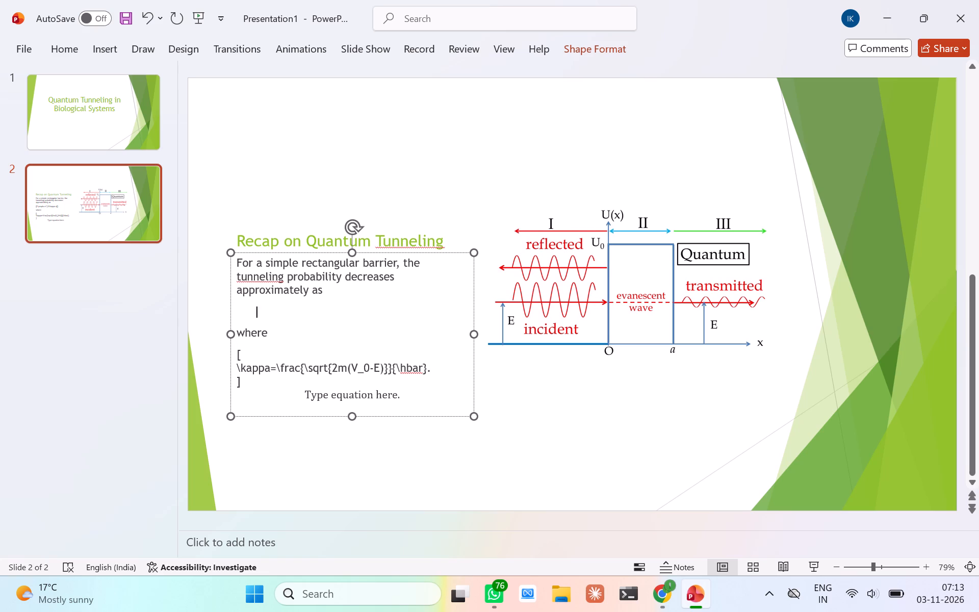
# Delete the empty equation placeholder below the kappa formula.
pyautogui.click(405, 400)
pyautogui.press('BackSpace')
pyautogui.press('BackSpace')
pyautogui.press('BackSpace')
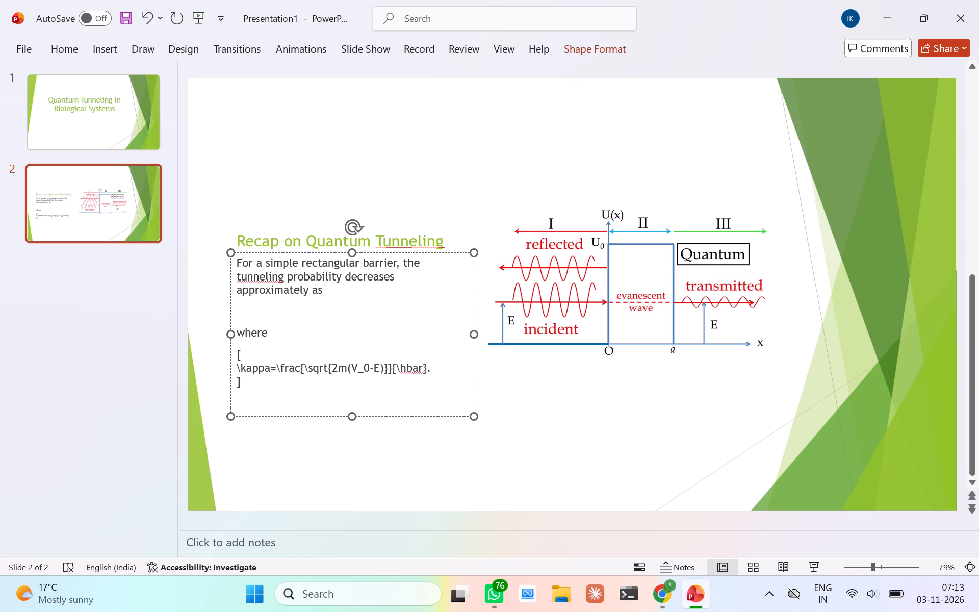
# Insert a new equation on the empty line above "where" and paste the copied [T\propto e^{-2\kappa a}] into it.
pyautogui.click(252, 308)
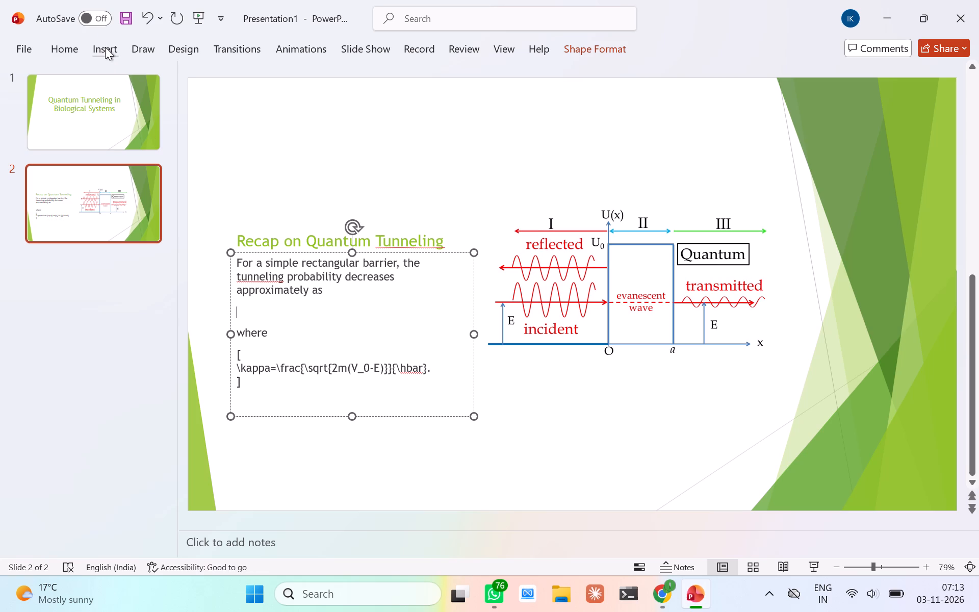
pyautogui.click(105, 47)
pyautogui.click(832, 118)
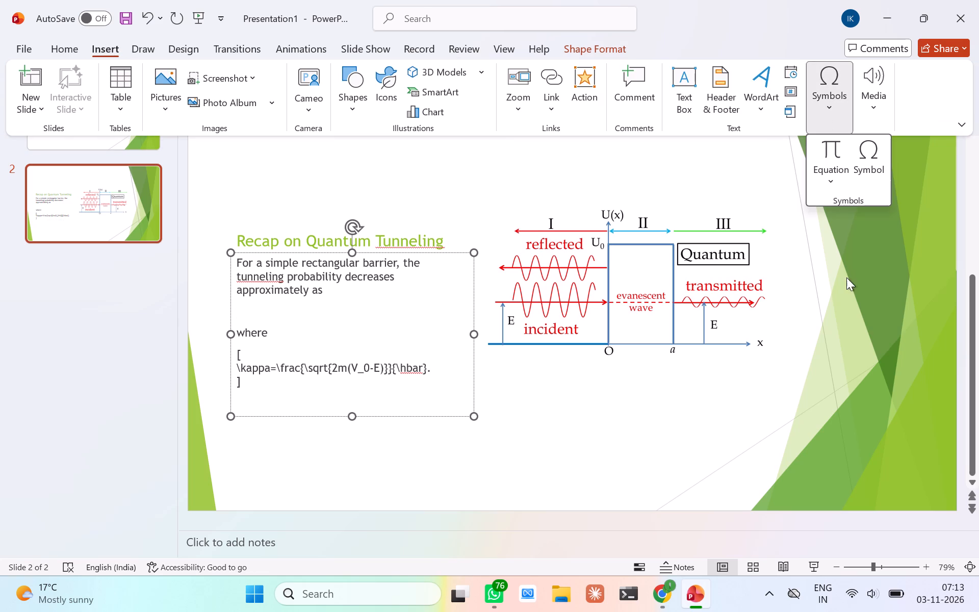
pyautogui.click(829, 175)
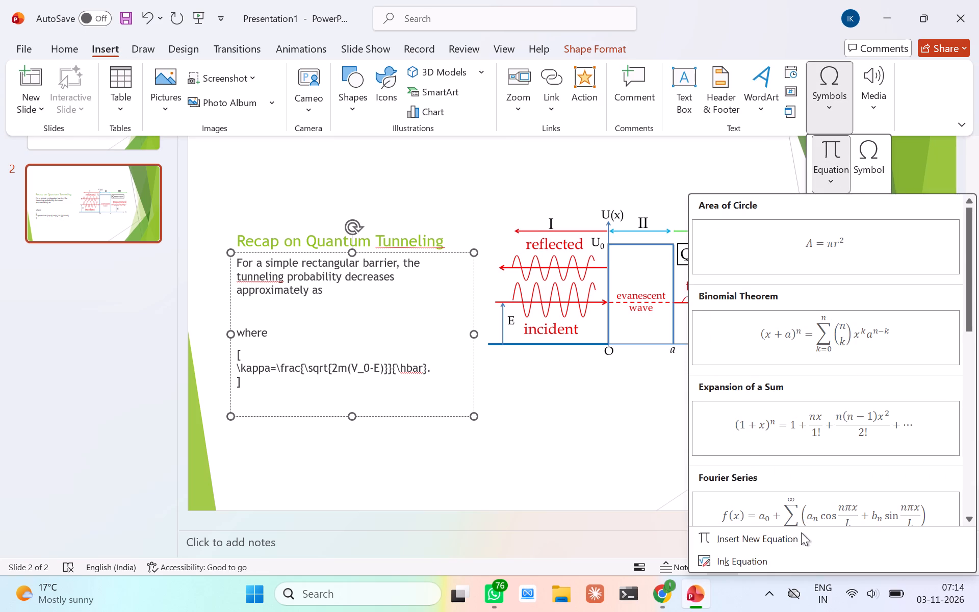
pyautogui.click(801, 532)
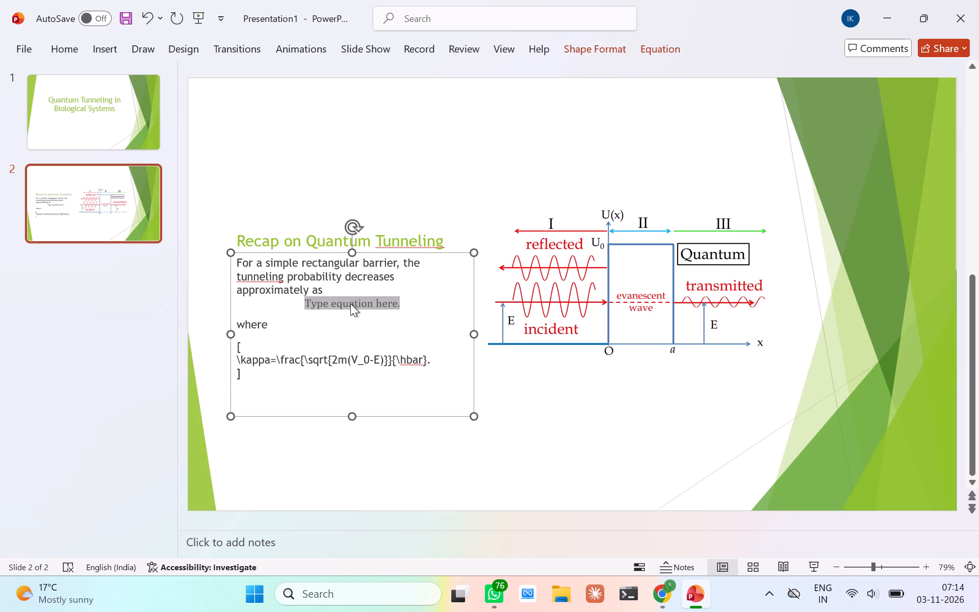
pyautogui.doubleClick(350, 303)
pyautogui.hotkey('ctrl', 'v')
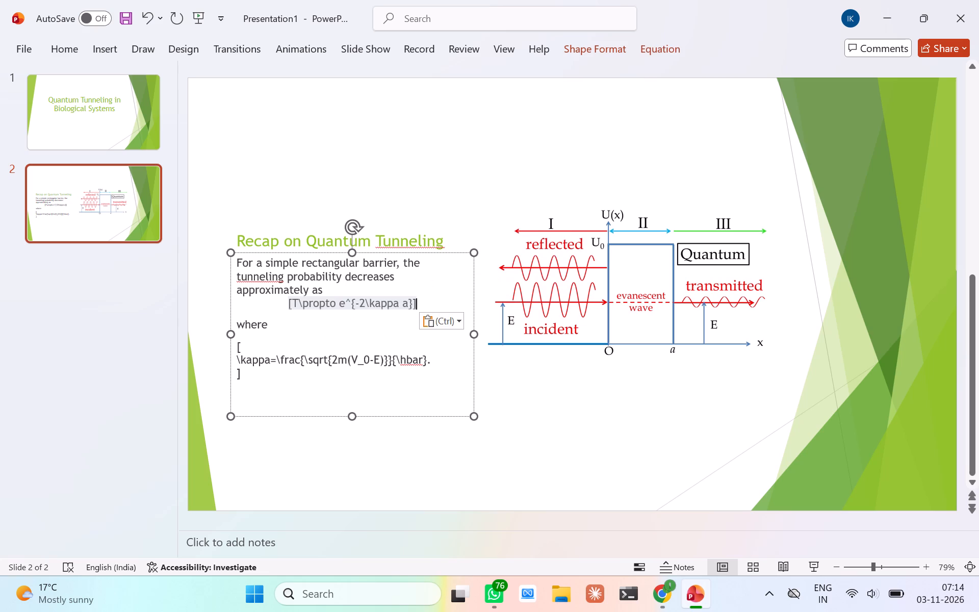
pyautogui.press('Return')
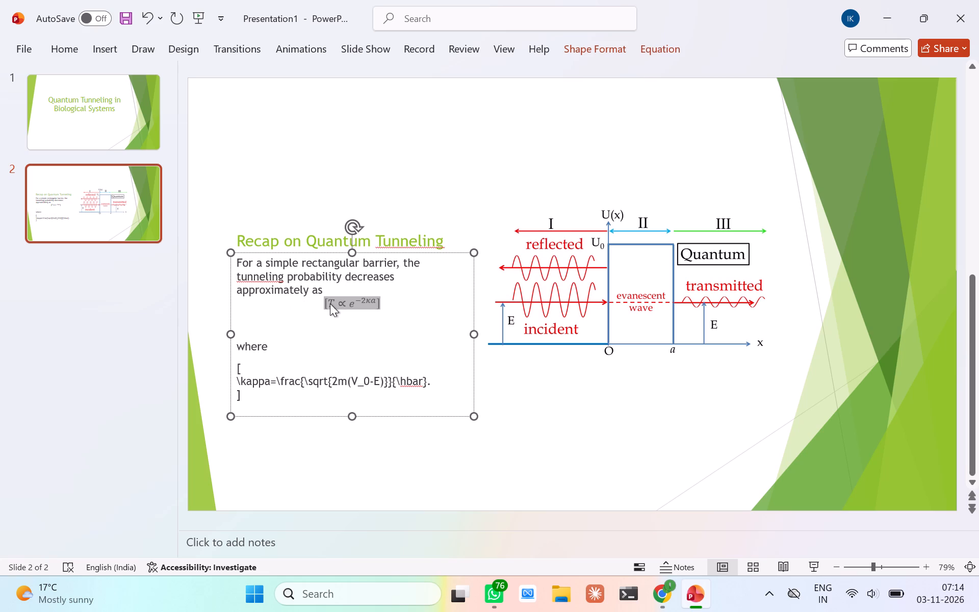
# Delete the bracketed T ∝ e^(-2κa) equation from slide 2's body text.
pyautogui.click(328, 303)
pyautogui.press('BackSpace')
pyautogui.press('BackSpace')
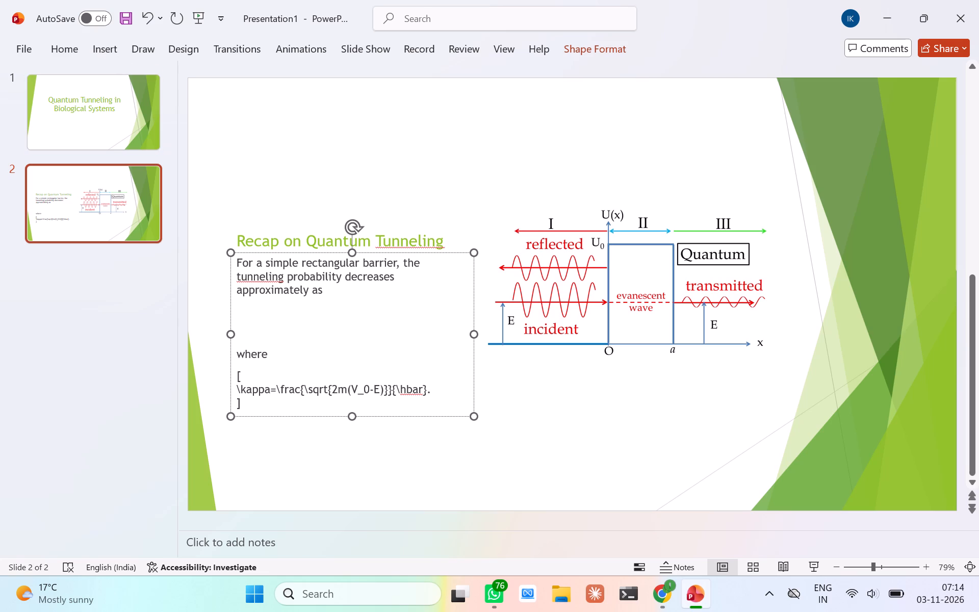
# Insert a new equation on the empty line above "where" in slide 2's body text.
pyautogui.click(119, 56)
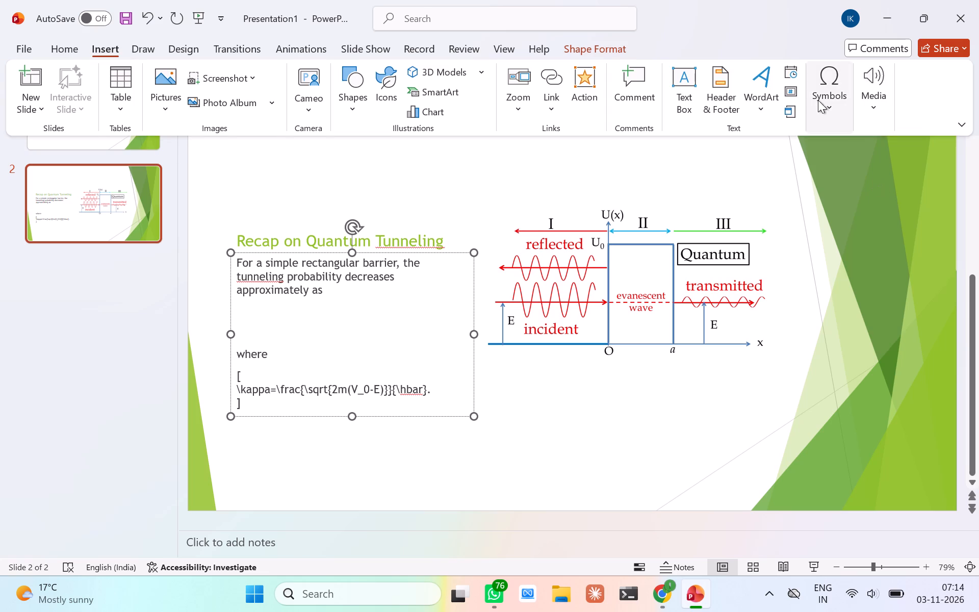
pyautogui.click(818, 100)
pyautogui.click(833, 177)
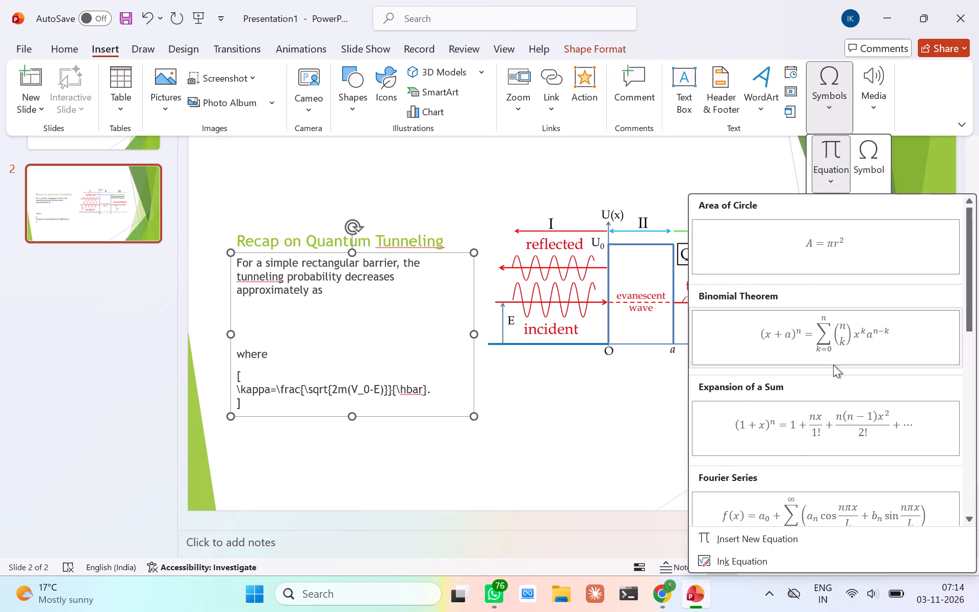
pyautogui.click(775, 529)
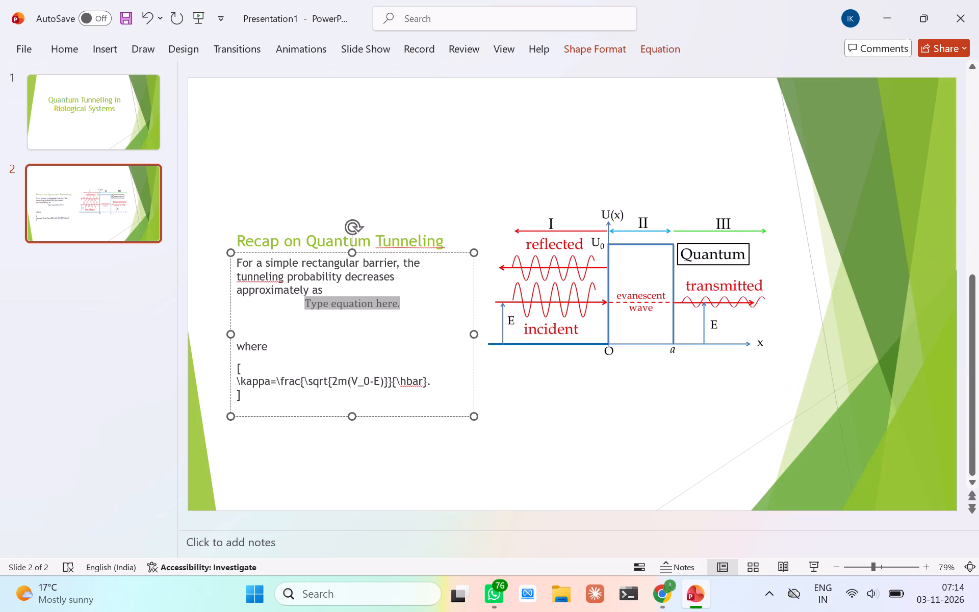
pyautogui.click(387, 305)
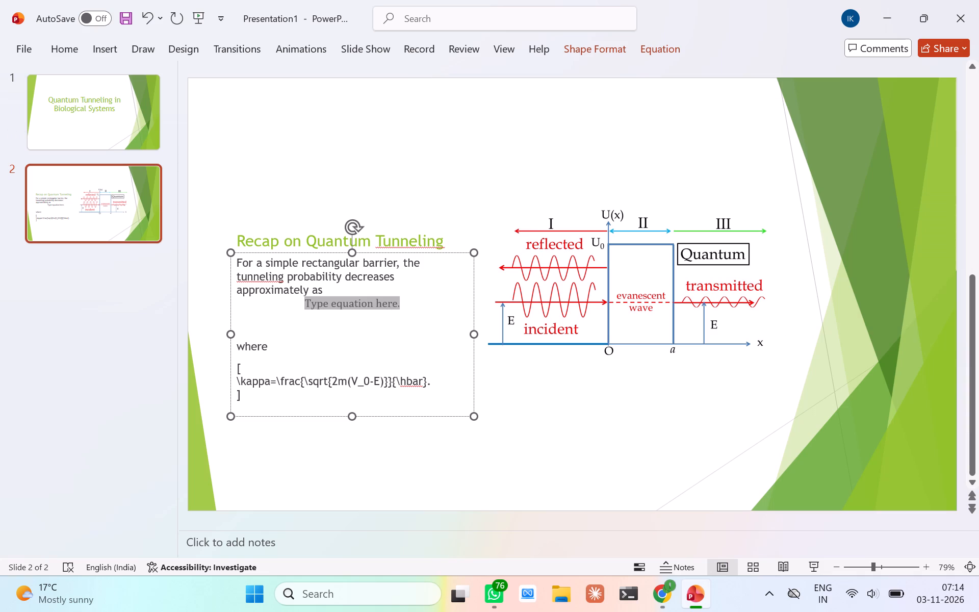
# Paste [T\propto e^{-2\kappa a}] after the kappa formula, strip its outer square brackets and copy the remaining expression.
pyautogui.click(322, 392)
pyautogui.hotkey('ctrl', 'v')
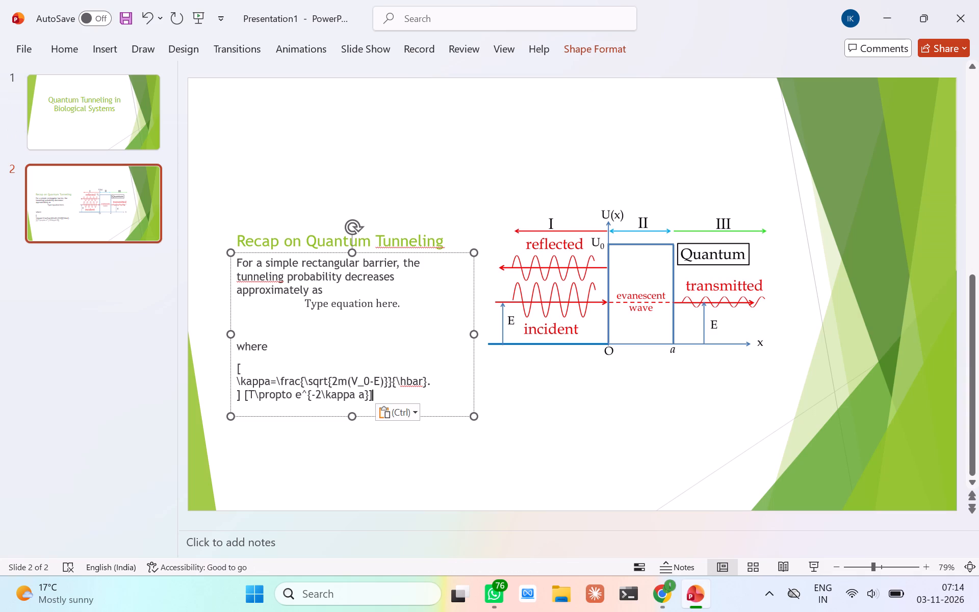
pyautogui.click(246, 398)
pyautogui.press('BackSpace')
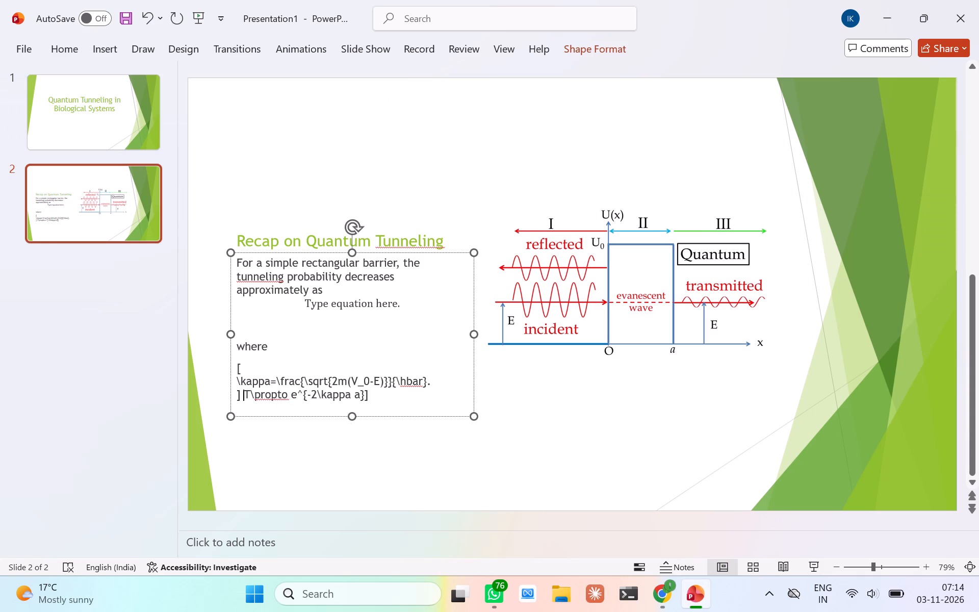
pyautogui.click(381, 400)
pyautogui.press('BackSpace')
pyautogui.moveTo(247, 393); pyautogui.dragTo(387, 401)
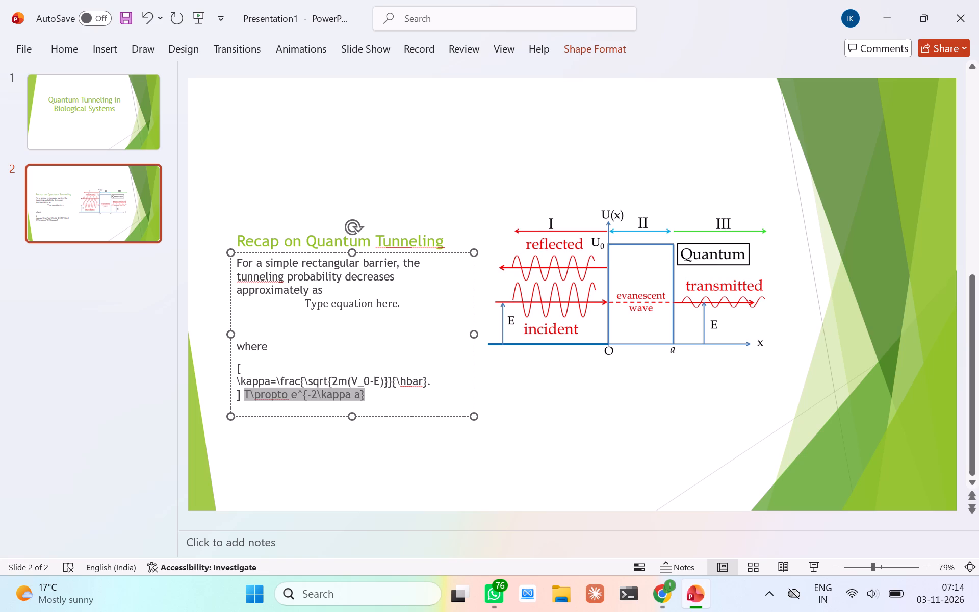
pyautogui.moveTo(387, 401); pyautogui.dragTo(387, 401)
pyautogui.hotkey('ctrl', 'c')
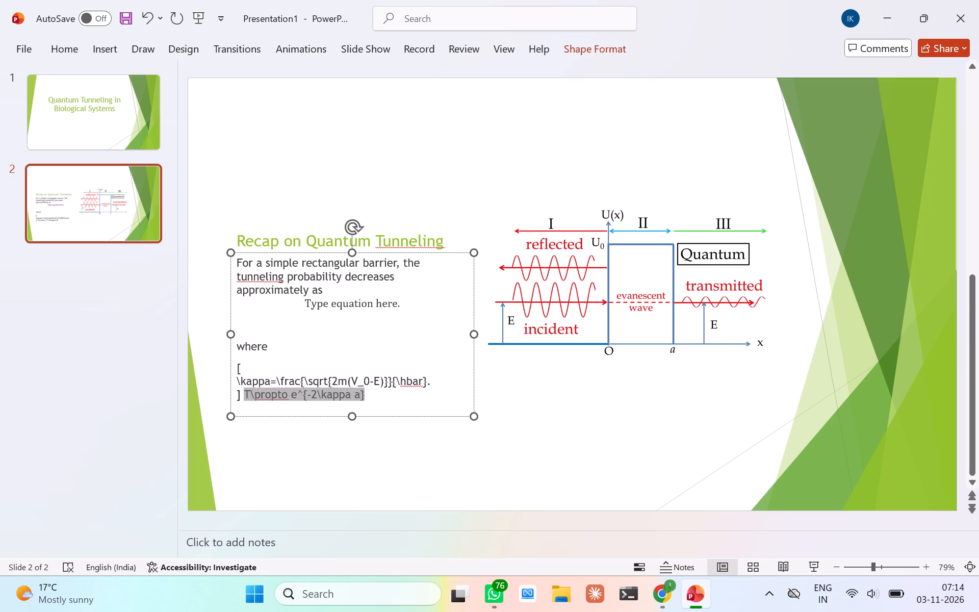
# Paste the copied T\propto e^{-2\kappa a} into the equation placeholder above "where" as a formatted equation.
pyautogui.click(326, 303)
pyautogui.hotkey('ctrl', 'v')
pyautogui.press('Return')
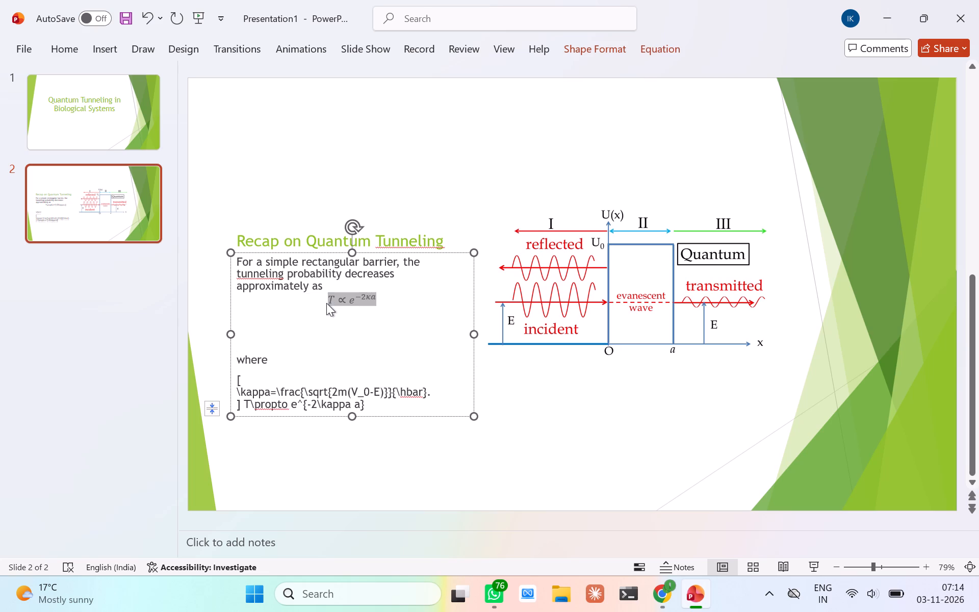
# Delete the leftover T\propto e^{-2\kappa a} text after the kappa formula.
pyautogui.click(367, 406)
pyautogui.press('BackSpace')
pyautogui.press('BackSpace')
pyautogui.press('BackSpace')
pyautogui.press('BackSpace')
pyautogui.press('BackSpace')
pyautogui.press('BackSpace')
pyautogui.press('BackSpace')
pyautogui.press('BackSpace')
pyautogui.press('BackSpace')
pyautogui.press('BackSpace')
pyautogui.press('BackSpace')
pyautogui.press('BackSpace')
pyautogui.press('BackSpace')
pyautogui.press('BackSpace')
pyautogui.press('BackSpace')
pyautogui.press('BackSpace')
pyautogui.press('BackSpace')
pyautogui.press('BackSpace')
pyautogui.press('BackSpace')
pyautogui.press('BackSpace')
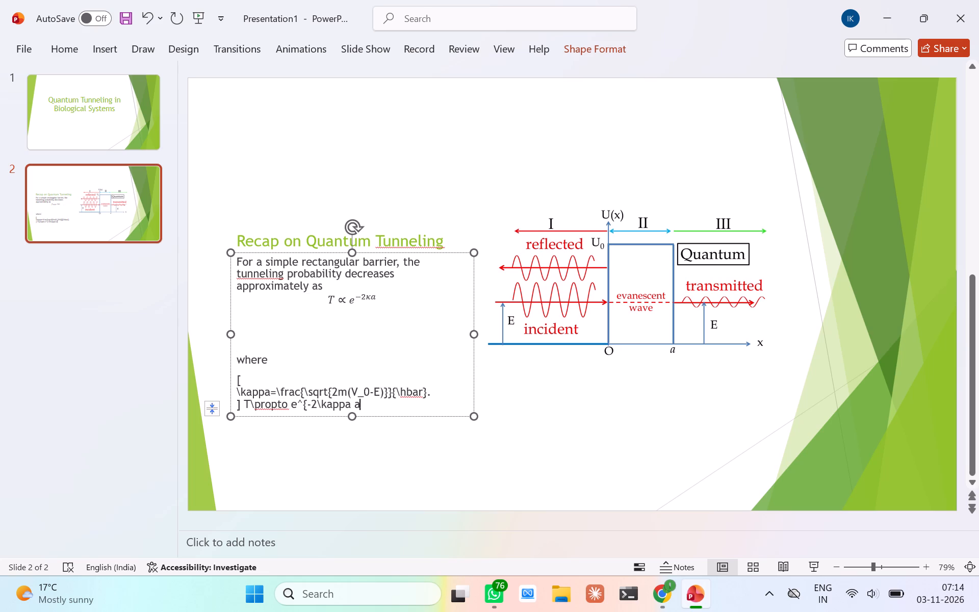
pyautogui.press('BackSpace')
pyautogui.press('BackSpace')
pyautogui.press('BackSpace')
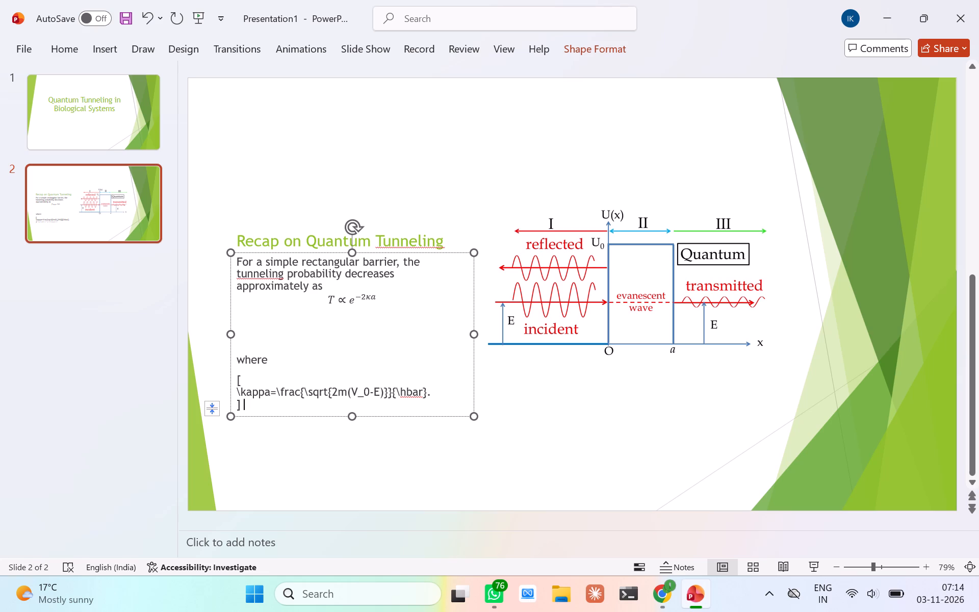
# Remove the square brackets above and below the kappa formula, keeping only \kappa=\frac{\sqrt{2m(V_0-E)}}{\hbar}.
pyautogui.press('BackSpace')
pyautogui.press('BackSpace')
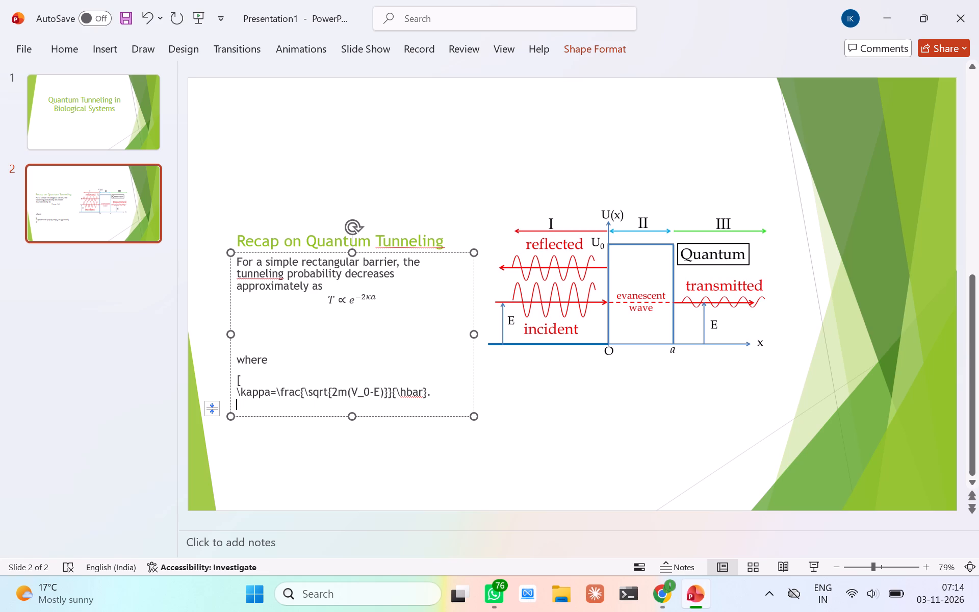
pyautogui.click(249, 379)
pyautogui.press('BackSpace')
# Copy the kappa formula and delete it from the body text, leaving its line empty.
pyautogui.moveTo(233, 391); pyautogui.dragTo(471, 393)
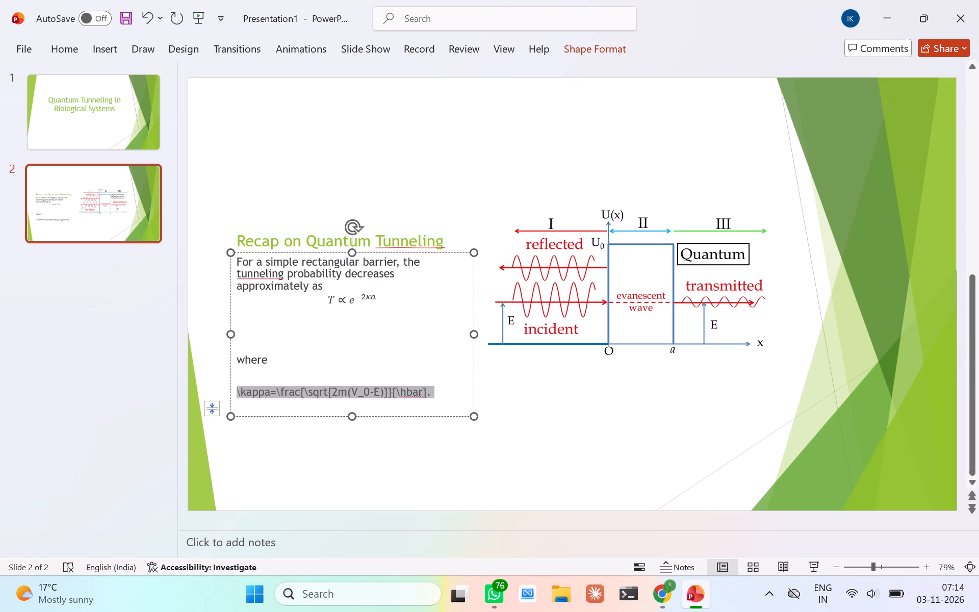
pyautogui.hotkey('ctrl', 'c')
pyautogui.press('BackSpace')
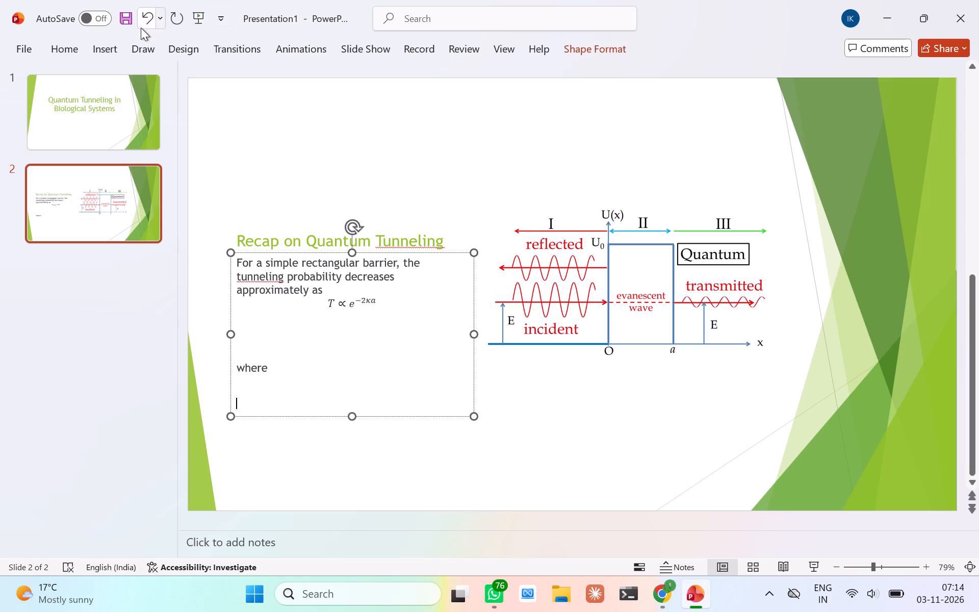
# Insert a new equation on the emptied line below "where".
pyautogui.click(112, 43)
pyautogui.click(836, 97)
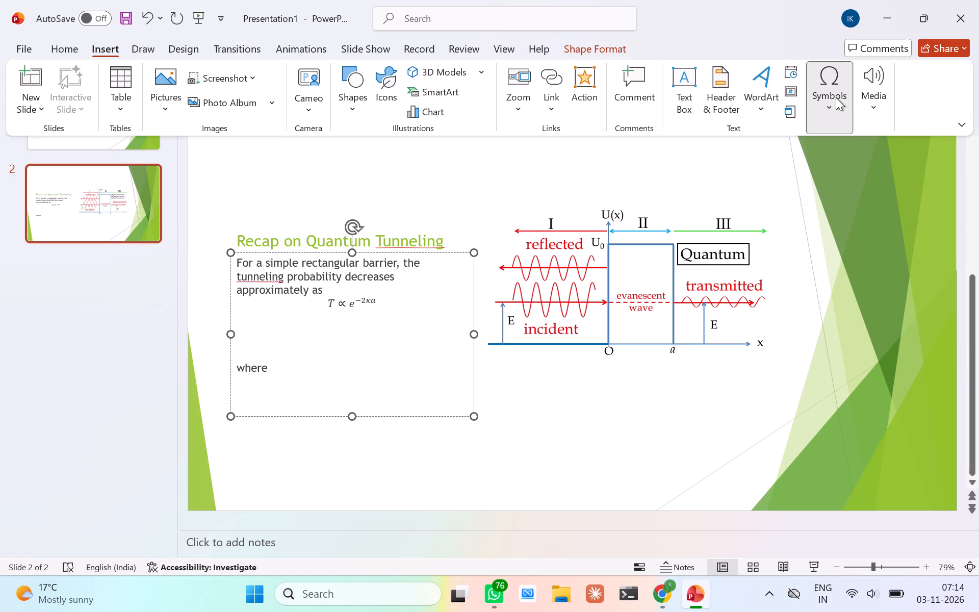
pyautogui.click(823, 183)
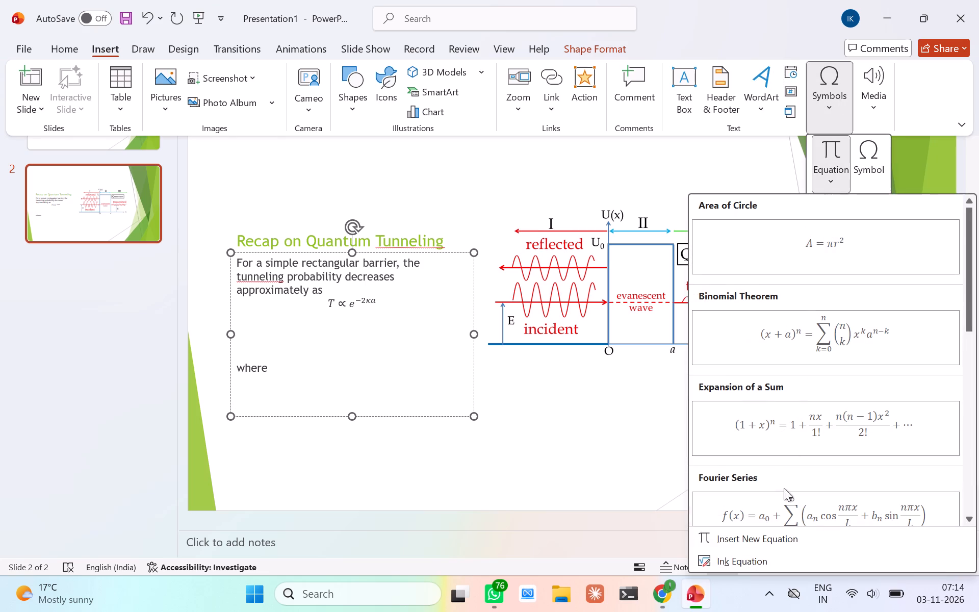
pyautogui.click(782, 534)
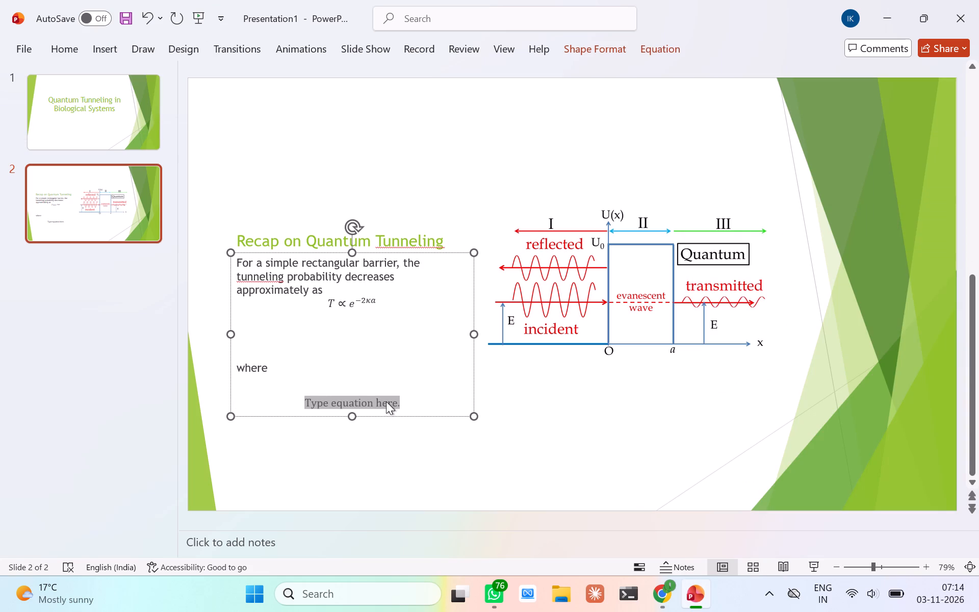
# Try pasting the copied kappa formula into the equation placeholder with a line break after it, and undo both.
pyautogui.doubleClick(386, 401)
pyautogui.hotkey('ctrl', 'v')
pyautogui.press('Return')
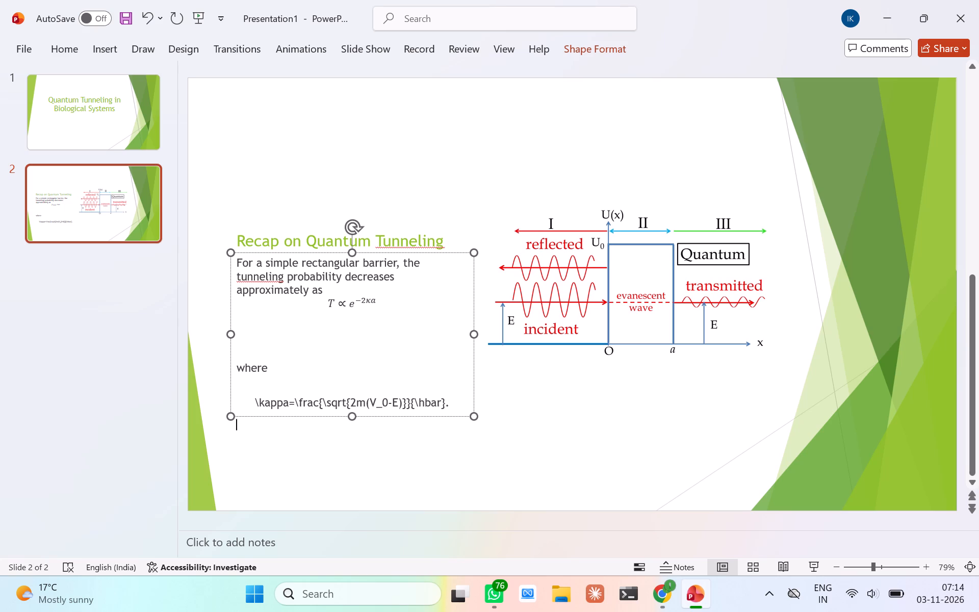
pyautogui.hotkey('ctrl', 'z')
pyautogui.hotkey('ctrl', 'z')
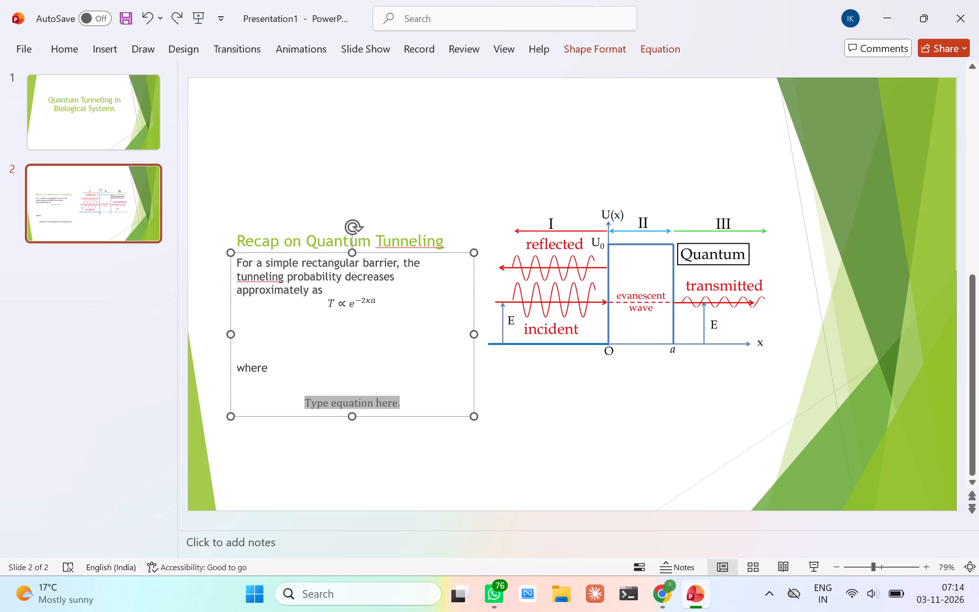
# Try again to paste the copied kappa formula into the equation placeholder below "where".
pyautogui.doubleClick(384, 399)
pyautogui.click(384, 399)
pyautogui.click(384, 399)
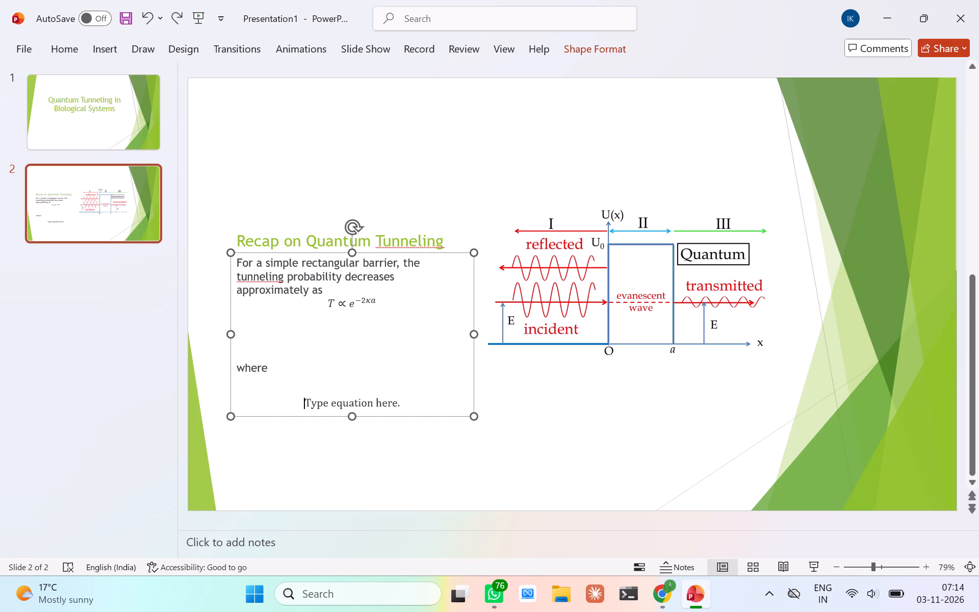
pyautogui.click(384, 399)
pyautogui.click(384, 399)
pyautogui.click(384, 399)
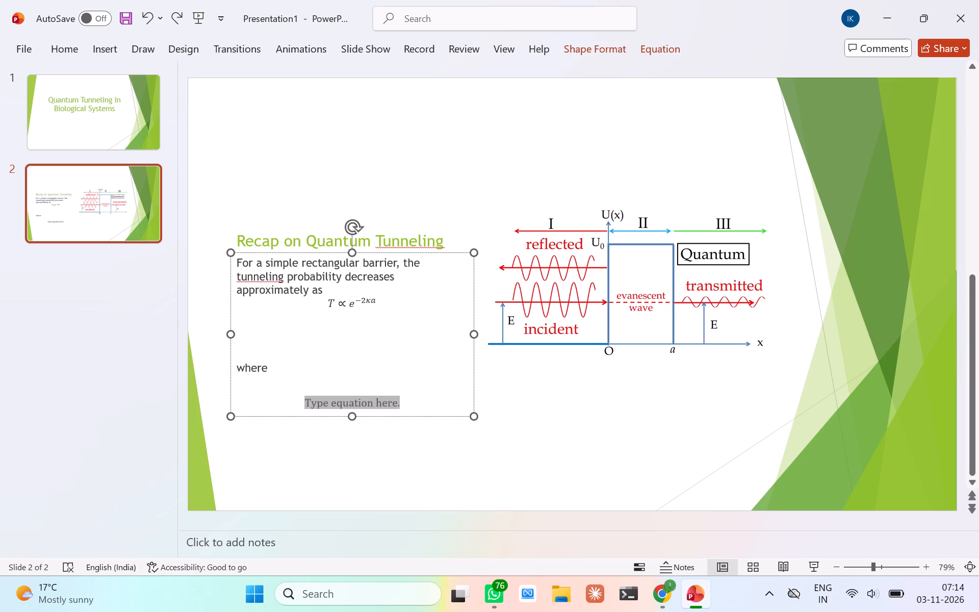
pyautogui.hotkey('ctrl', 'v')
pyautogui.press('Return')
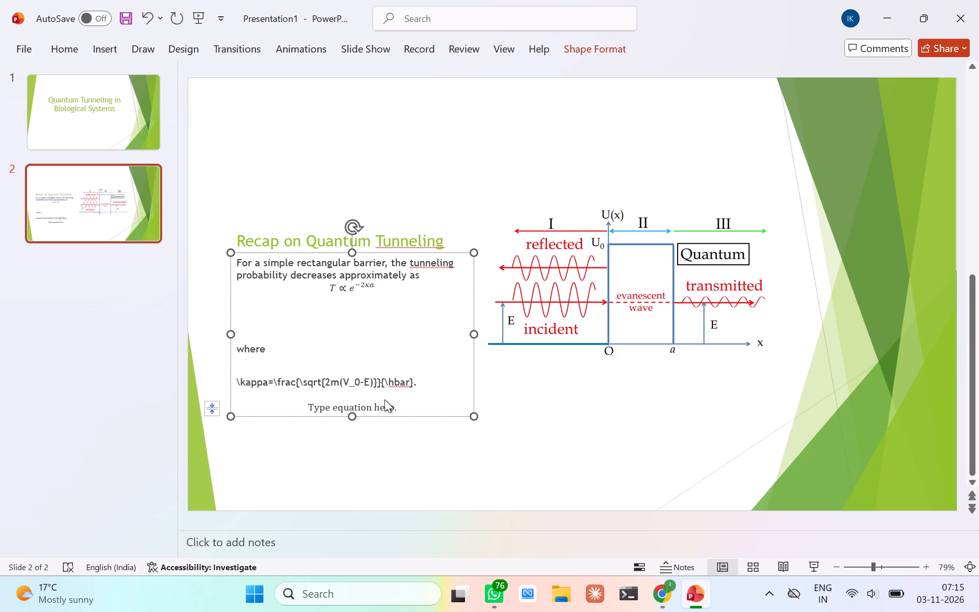
# Delete the plain-text kappa formula and the empty line between "where" and the equation placeholder.
pyautogui.doubleClick(425, 386)
pyautogui.press('BackSpace')
pyautogui.press('BackSpace')
pyautogui.press('BackSpace')
pyautogui.press('BackSpace')
pyautogui.press('BackSpace')
pyautogui.press('BackSpace')
pyautogui.press('BackSpace')
pyautogui.press('BackSpace')
pyautogui.press('BackSpace')
pyautogui.press('BackSpace')
pyautogui.press('BackSpace')
pyautogui.press('BackSpace')
pyautogui.press('BackSpace')
pyautogui.press('BackSpace')
pyautogui.press('BackSpace')
pyautogui.press('BackSpace')
pyautogui.press('BackSpace')
pyautogui.press('BackSpace')
pyautogui.press('BackSpace')
pyautogui.press('BackSpace')
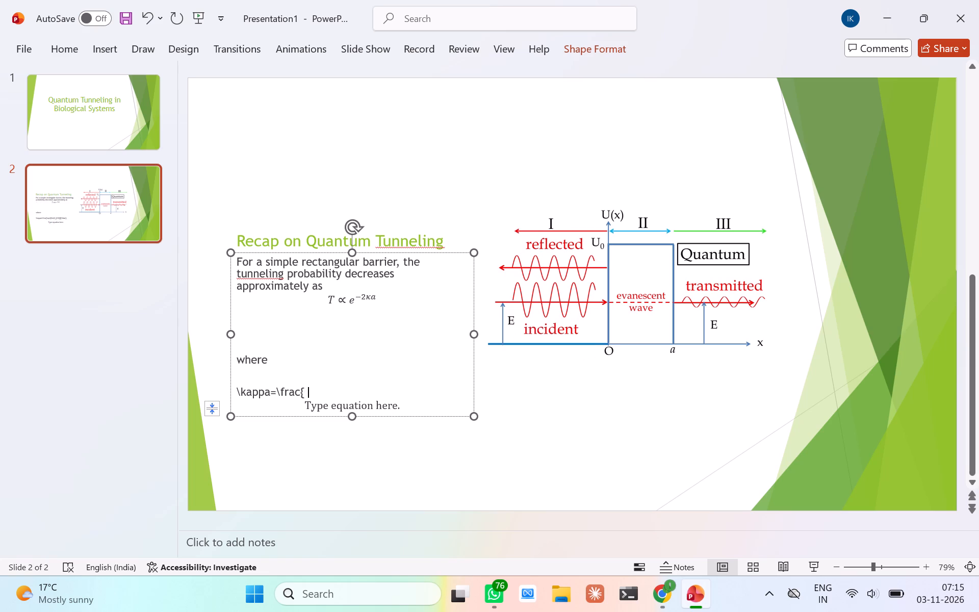
pyautogui.press('BackSpace')
pyautogui.press('BackSpace')
pyautogui.press('BackSpace')
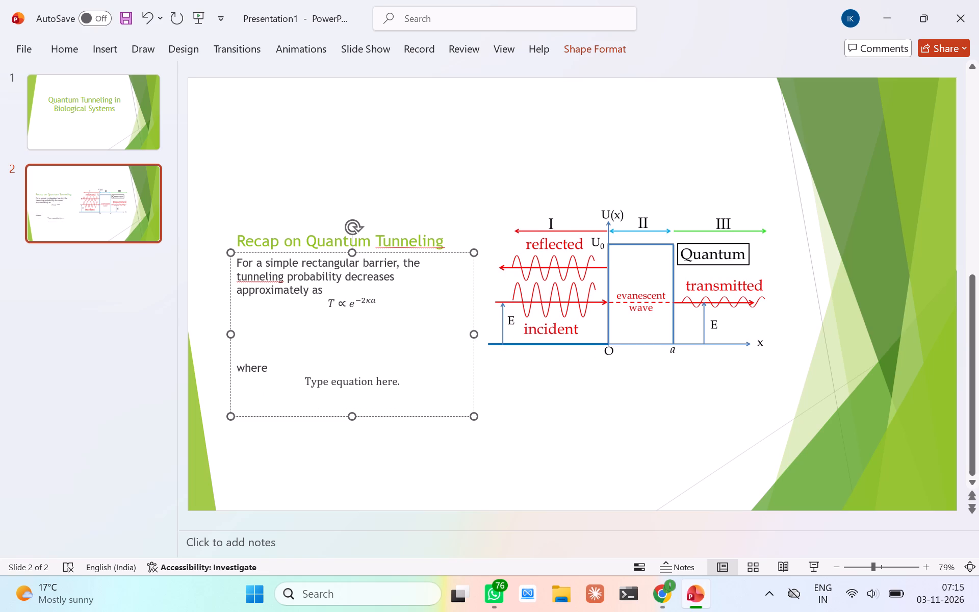
# Paste the copied kappa formula into the equation placeholder directly below "where".
pyautogui.click(395, 376)
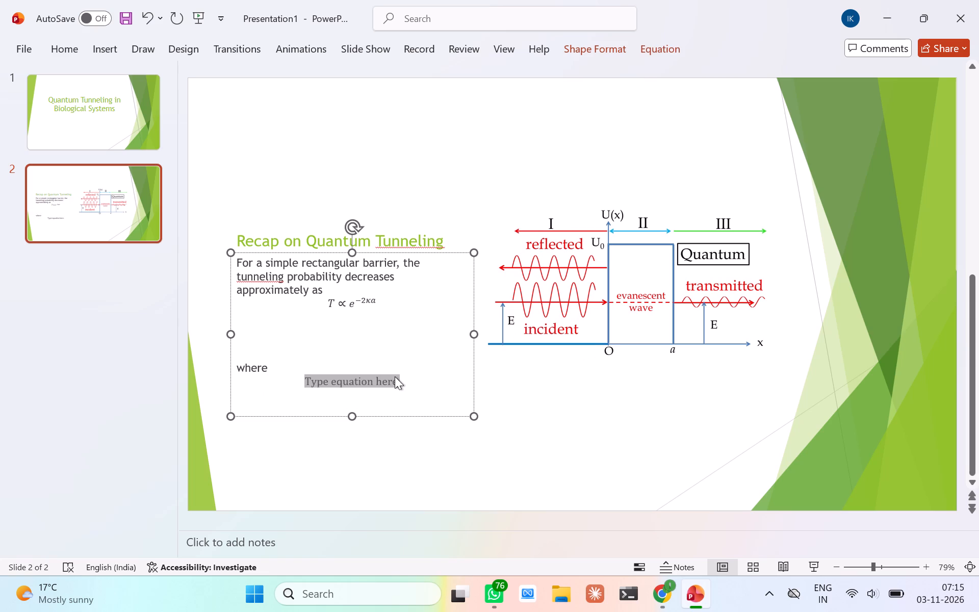
pyautogui.hotkey('ctrl', 'v')
pyautogui.keyDown('ctrl'); pyautogui.rightClick(395, 376); pyautogui.keyUp('ctrl')
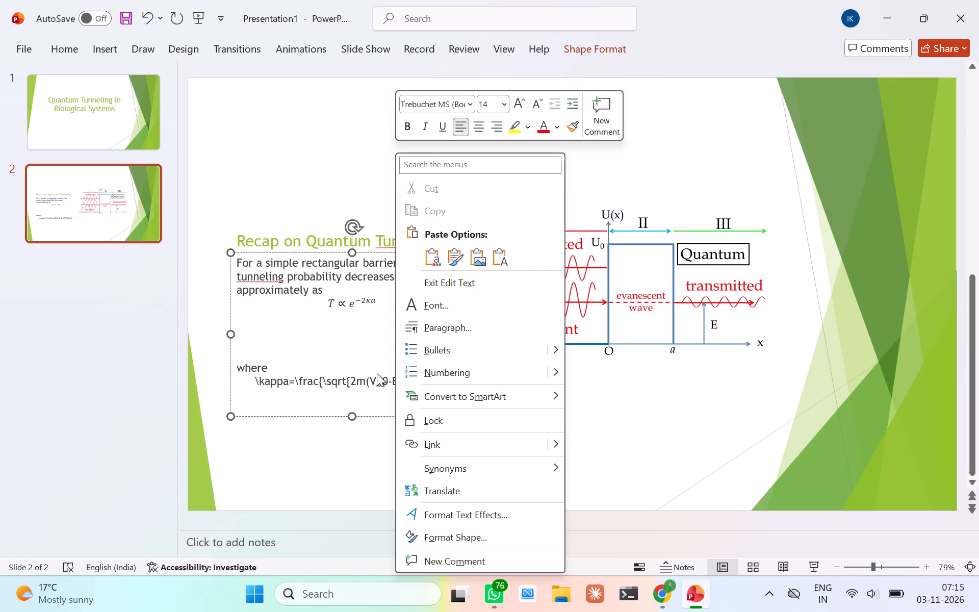
pyautogui.click(377, 373)
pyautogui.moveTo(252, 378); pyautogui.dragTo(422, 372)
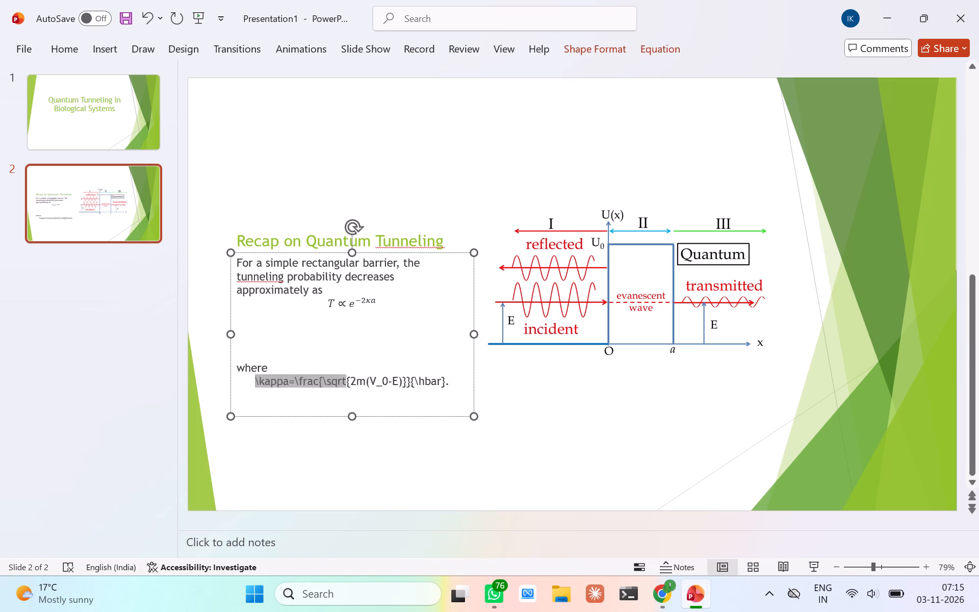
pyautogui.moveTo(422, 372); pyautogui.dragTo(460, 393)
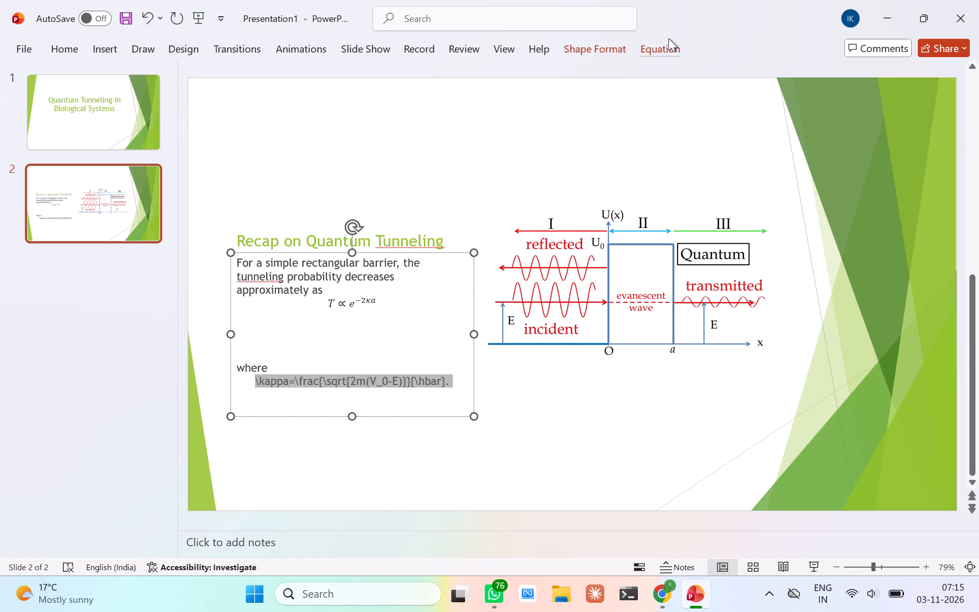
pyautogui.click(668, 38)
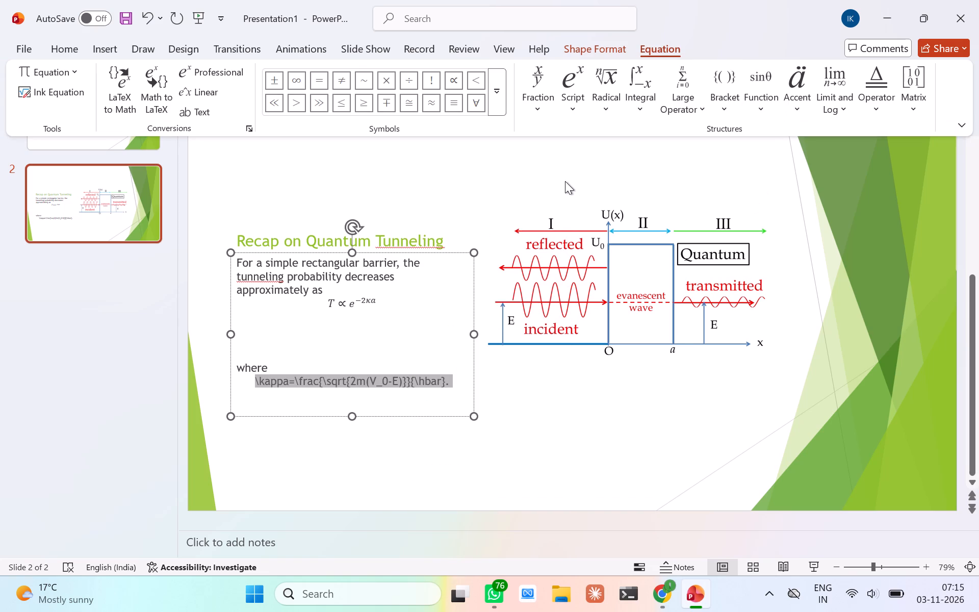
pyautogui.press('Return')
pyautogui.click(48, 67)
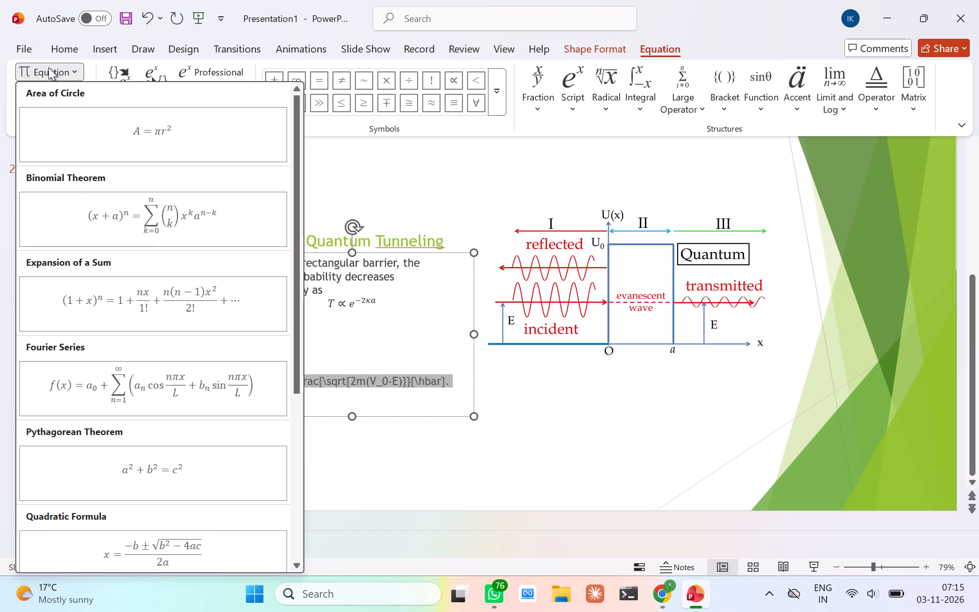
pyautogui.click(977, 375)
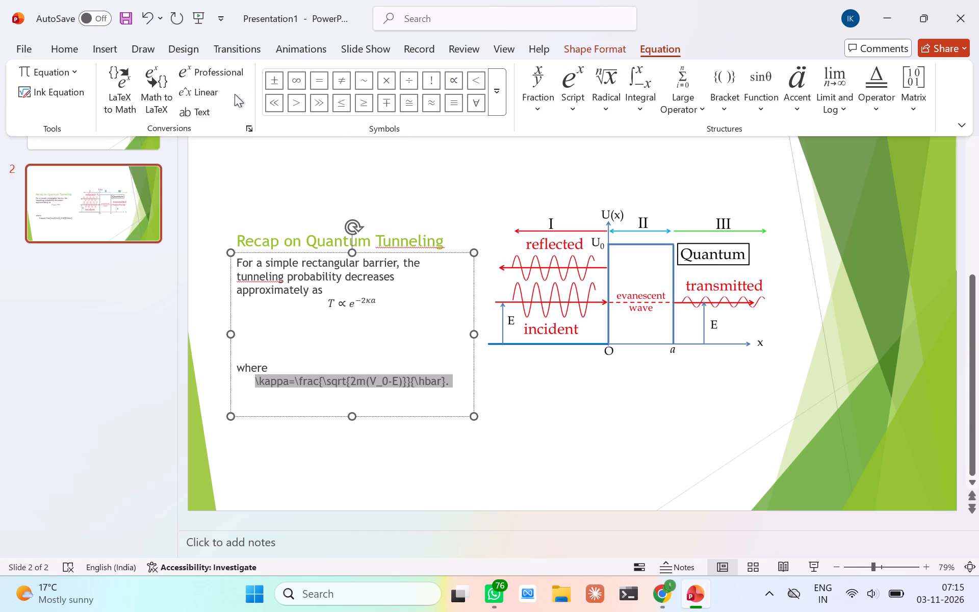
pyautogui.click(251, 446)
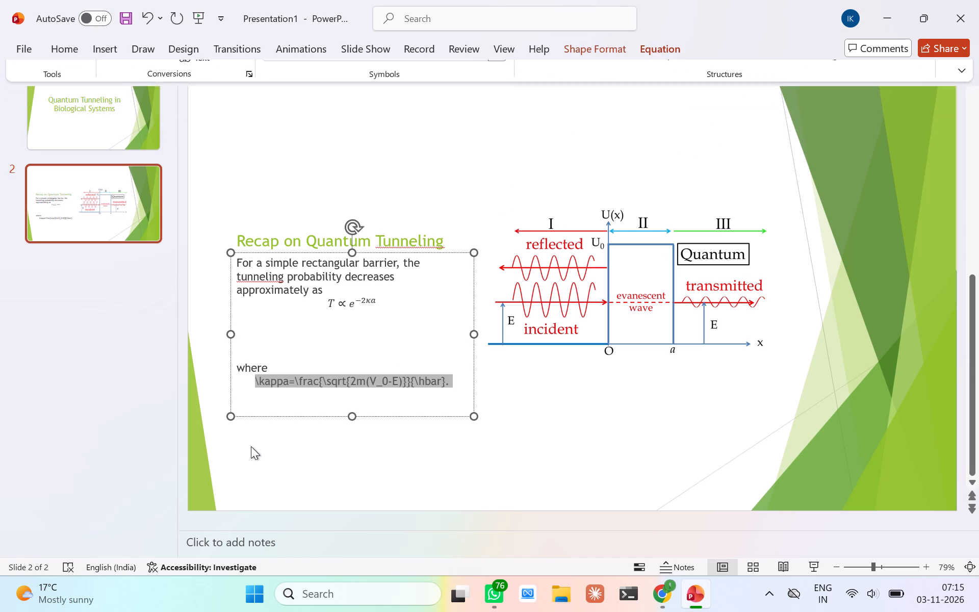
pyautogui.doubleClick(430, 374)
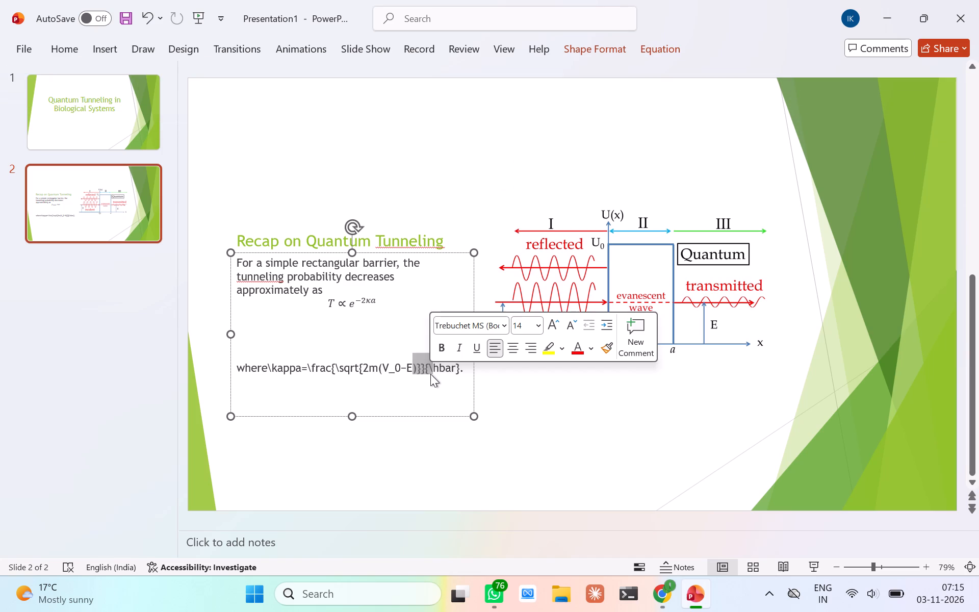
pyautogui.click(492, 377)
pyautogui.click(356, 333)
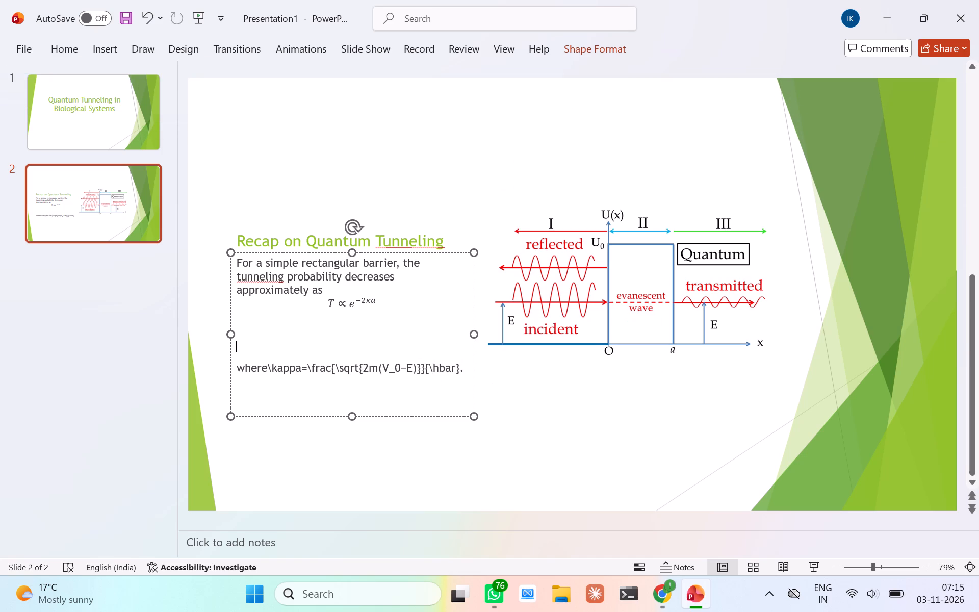
# Delete the word "where" and the empty line in front of the kappa formula on slide 2.
pyautogui.click(267, 367)
pyautogui.press('BackSpace')
pyautogui.press('BackSpace')
pyautogui.press('BackSpace')
pyautogui.press('BackSpace')
pyautogui.press('BackSpace')
pyautogui.press('BackSpace')
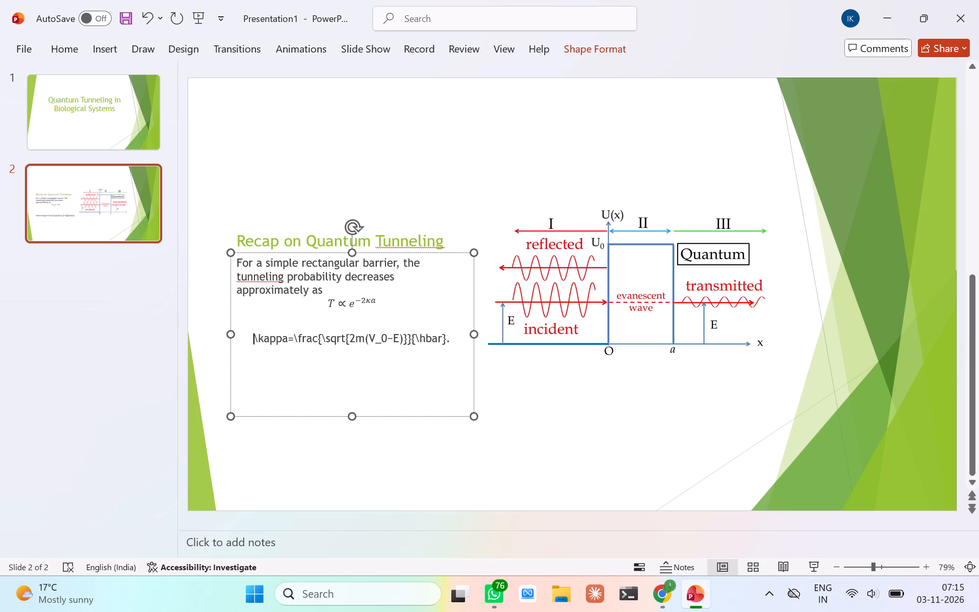
pyautogui.press('BackSpace')
pyautogui.press('Return')
# Copy the kappa formula from the text box, and remove it together with its equation placeholder.
pyautogui.moveTo(252, 337); pyautogui.dragTo(466, 339)
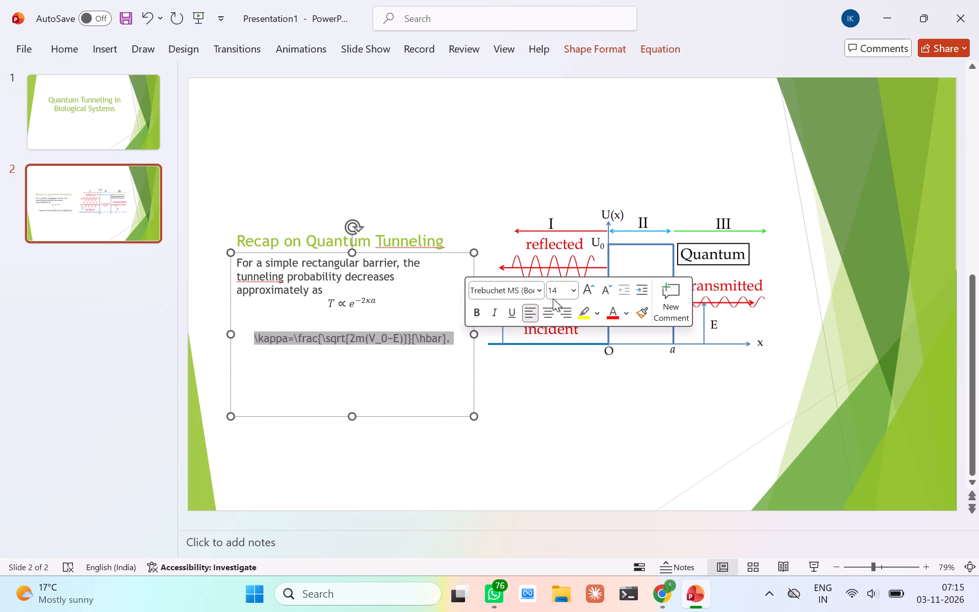
pyautogui.click(454, 338)
pyautogui.press('Return')
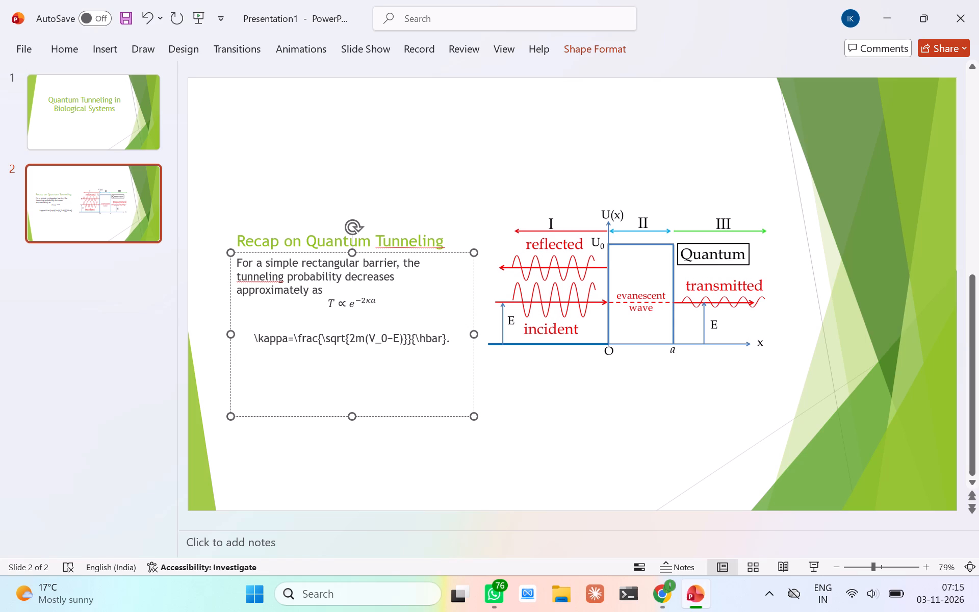
pyautogui.moveTo(246, 339); pyautogui.dragTo(457, 337)
pyautogui.hotkey('ctrl', 'c')
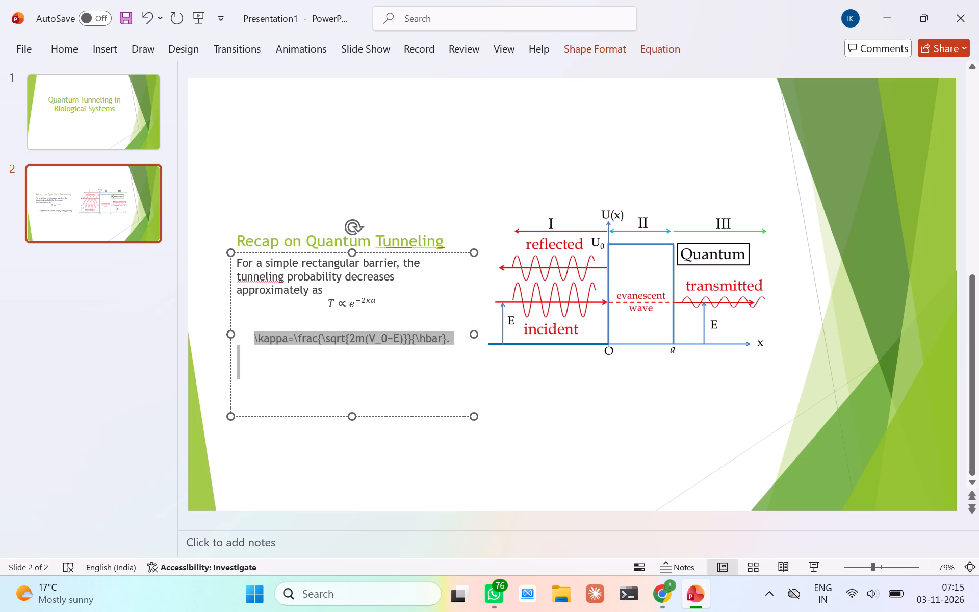
pyautogui.press('\\')
pyautogui.press('BackSpace')
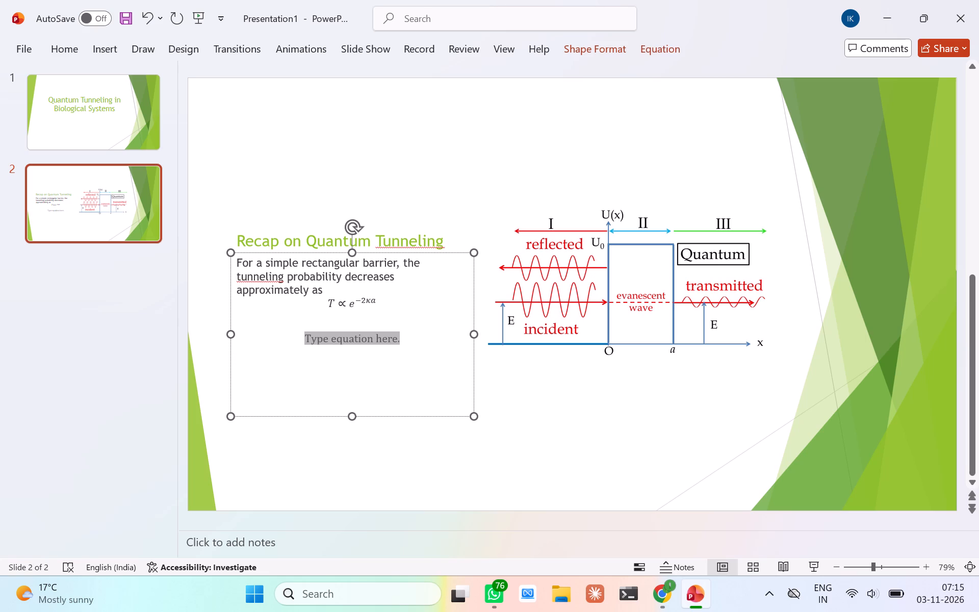
pyautogui.press('BackSpace')
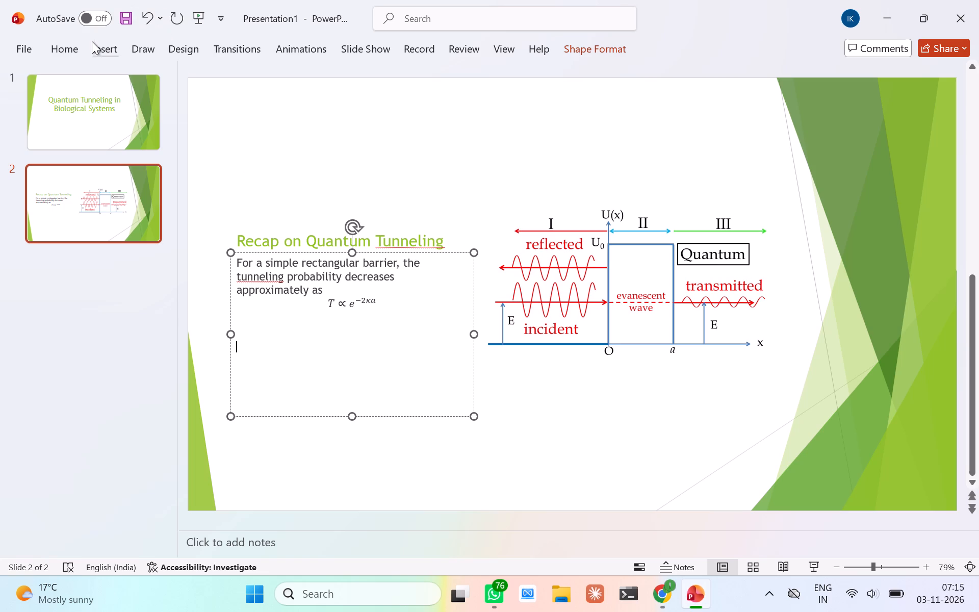
# Insert a new blank equation below the T ∝ e^(−2κa) formula in the slide 2 text box.
pyautogui.click(94, 43)
pyautogui.click(822, 91)
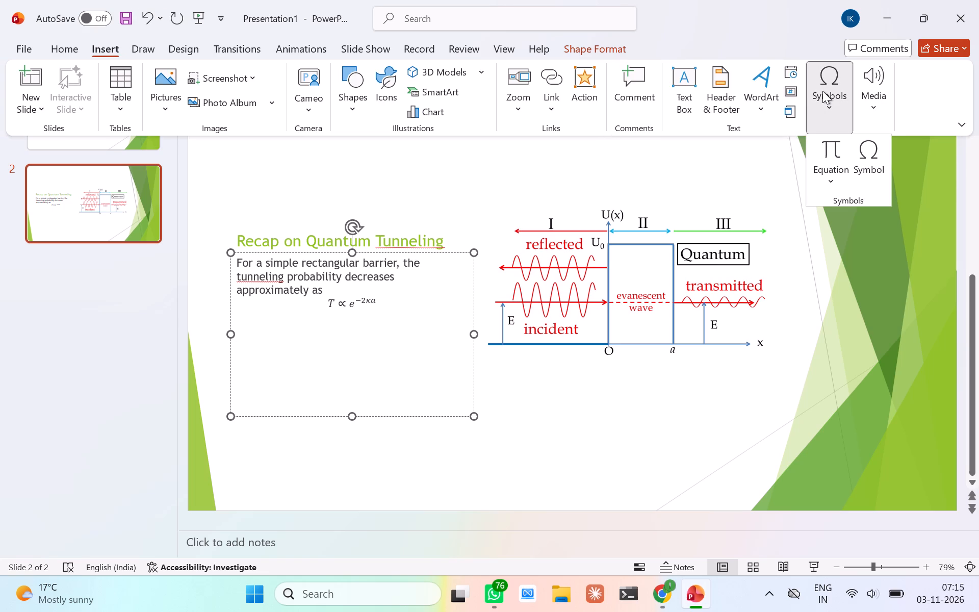
pyautogui.click(836, 182)
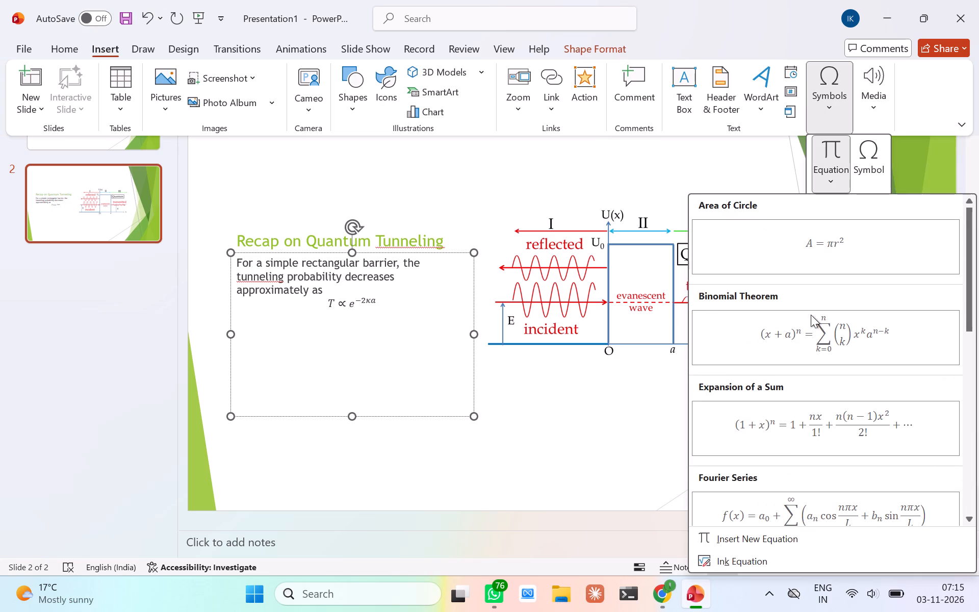
pyautogui.click(765, 530)
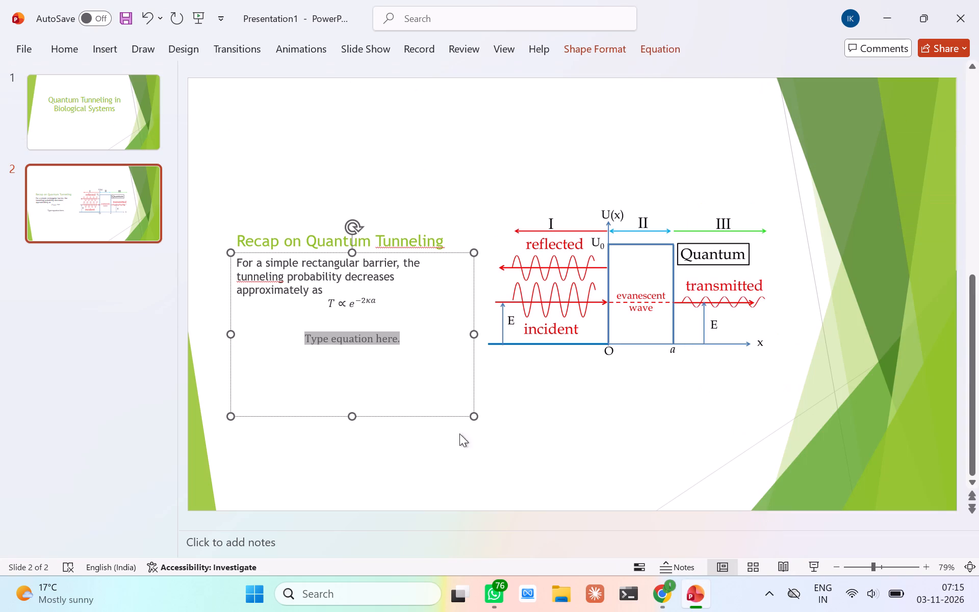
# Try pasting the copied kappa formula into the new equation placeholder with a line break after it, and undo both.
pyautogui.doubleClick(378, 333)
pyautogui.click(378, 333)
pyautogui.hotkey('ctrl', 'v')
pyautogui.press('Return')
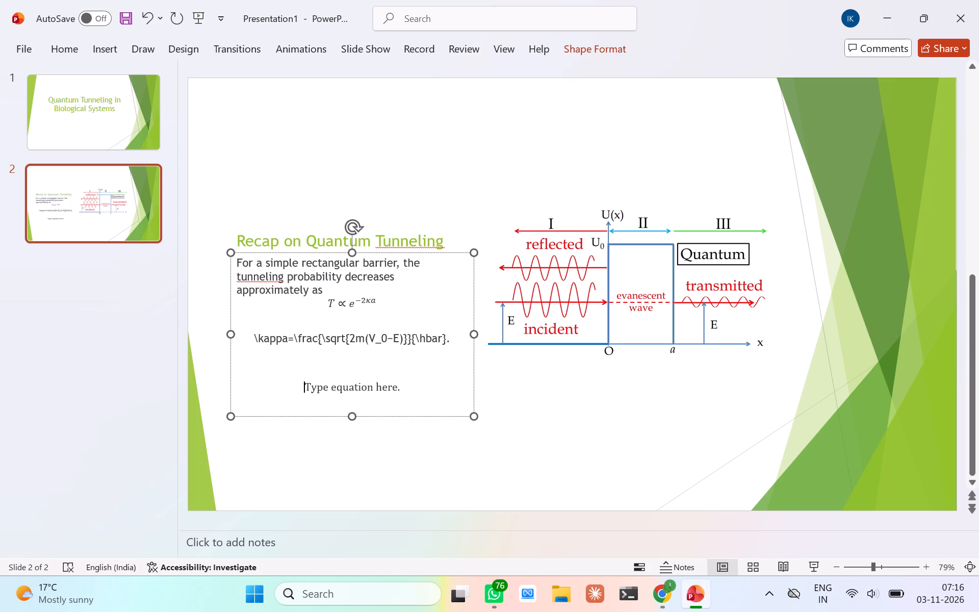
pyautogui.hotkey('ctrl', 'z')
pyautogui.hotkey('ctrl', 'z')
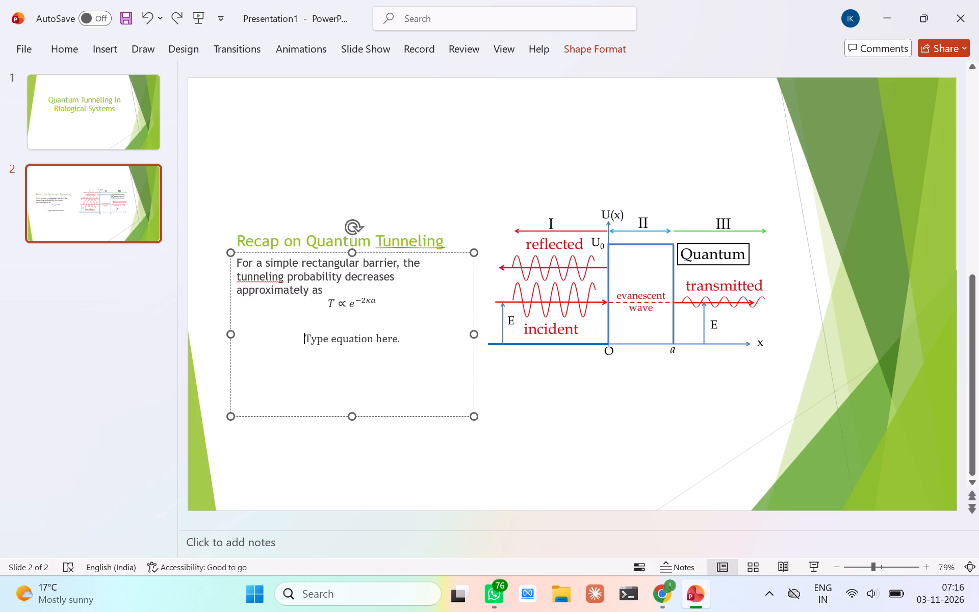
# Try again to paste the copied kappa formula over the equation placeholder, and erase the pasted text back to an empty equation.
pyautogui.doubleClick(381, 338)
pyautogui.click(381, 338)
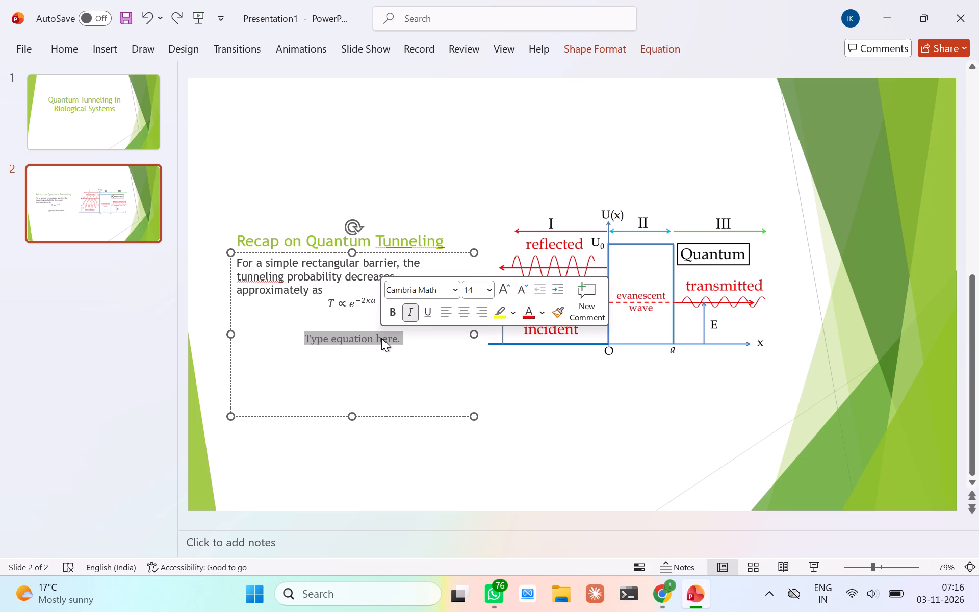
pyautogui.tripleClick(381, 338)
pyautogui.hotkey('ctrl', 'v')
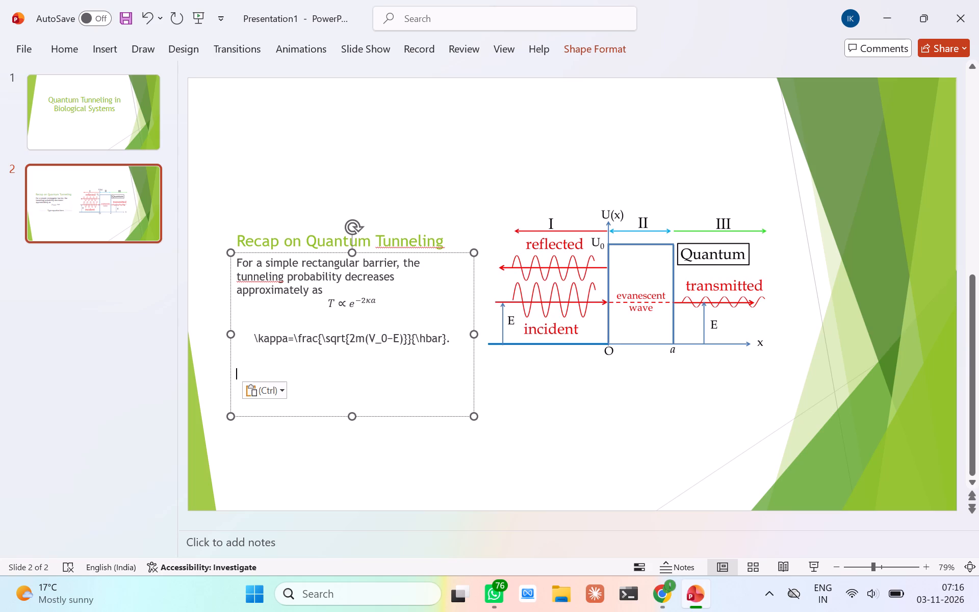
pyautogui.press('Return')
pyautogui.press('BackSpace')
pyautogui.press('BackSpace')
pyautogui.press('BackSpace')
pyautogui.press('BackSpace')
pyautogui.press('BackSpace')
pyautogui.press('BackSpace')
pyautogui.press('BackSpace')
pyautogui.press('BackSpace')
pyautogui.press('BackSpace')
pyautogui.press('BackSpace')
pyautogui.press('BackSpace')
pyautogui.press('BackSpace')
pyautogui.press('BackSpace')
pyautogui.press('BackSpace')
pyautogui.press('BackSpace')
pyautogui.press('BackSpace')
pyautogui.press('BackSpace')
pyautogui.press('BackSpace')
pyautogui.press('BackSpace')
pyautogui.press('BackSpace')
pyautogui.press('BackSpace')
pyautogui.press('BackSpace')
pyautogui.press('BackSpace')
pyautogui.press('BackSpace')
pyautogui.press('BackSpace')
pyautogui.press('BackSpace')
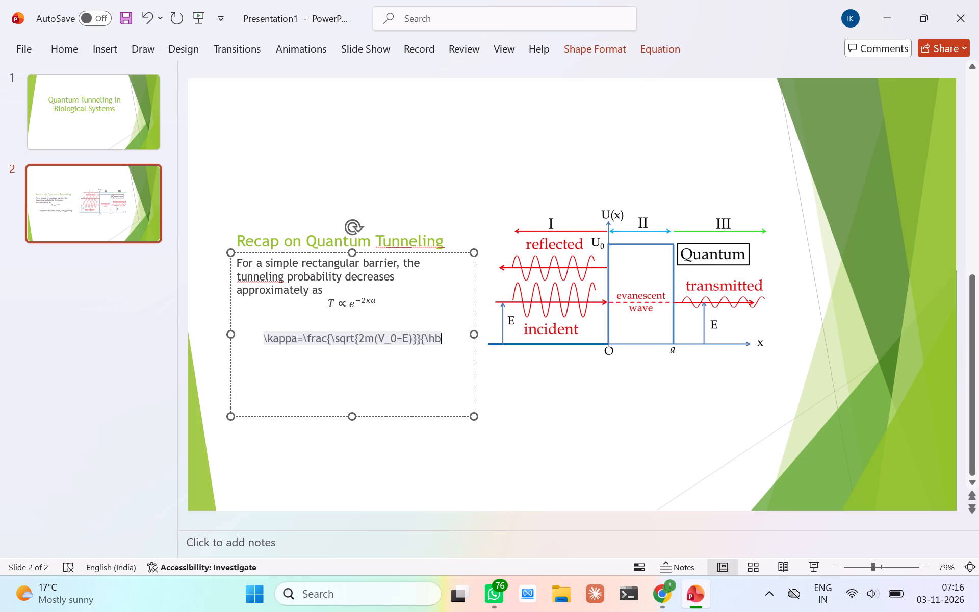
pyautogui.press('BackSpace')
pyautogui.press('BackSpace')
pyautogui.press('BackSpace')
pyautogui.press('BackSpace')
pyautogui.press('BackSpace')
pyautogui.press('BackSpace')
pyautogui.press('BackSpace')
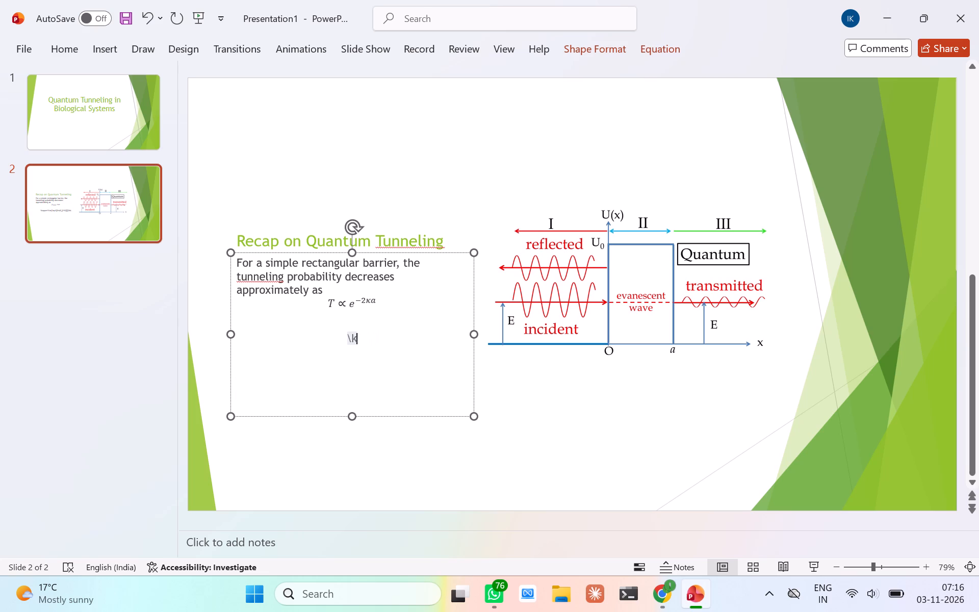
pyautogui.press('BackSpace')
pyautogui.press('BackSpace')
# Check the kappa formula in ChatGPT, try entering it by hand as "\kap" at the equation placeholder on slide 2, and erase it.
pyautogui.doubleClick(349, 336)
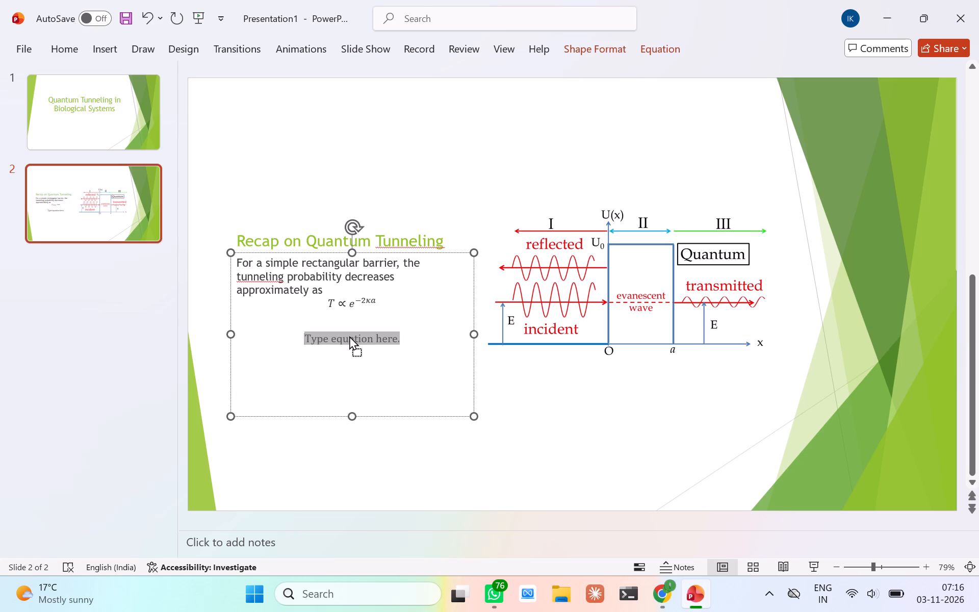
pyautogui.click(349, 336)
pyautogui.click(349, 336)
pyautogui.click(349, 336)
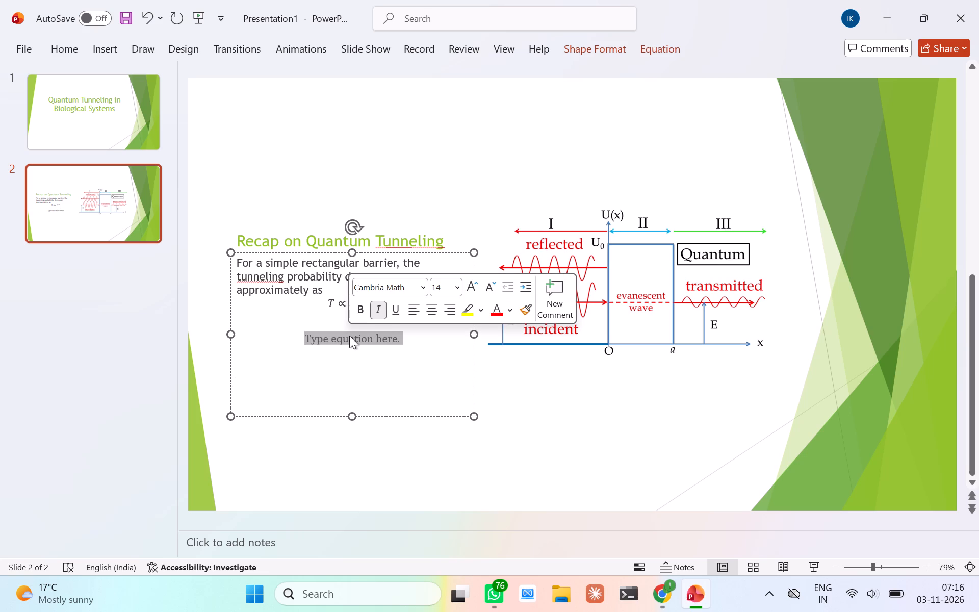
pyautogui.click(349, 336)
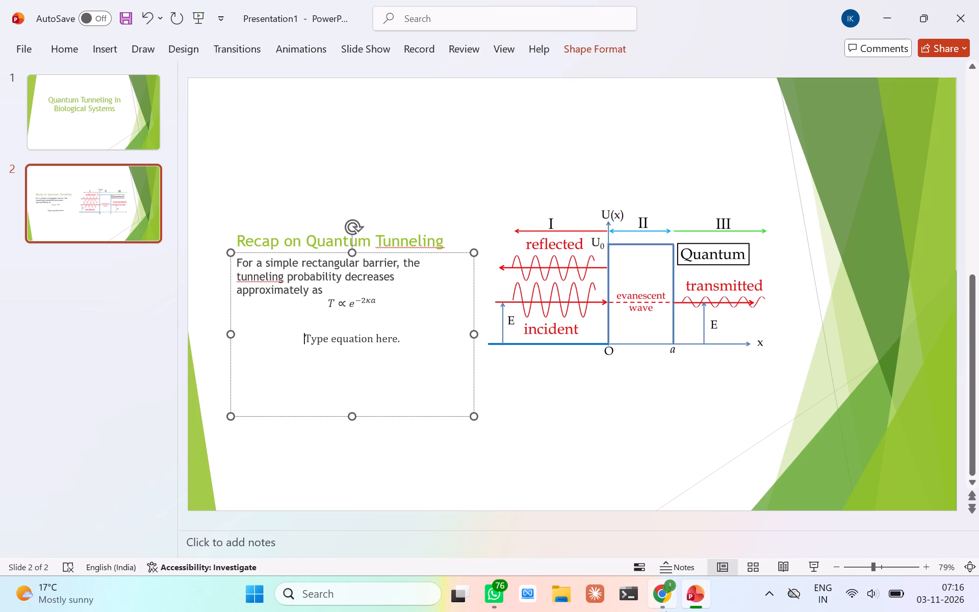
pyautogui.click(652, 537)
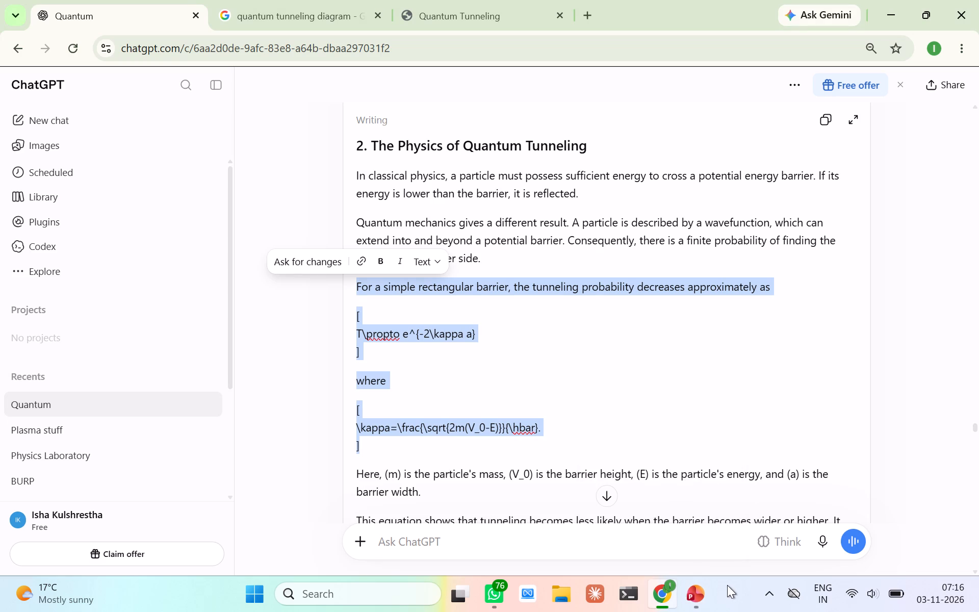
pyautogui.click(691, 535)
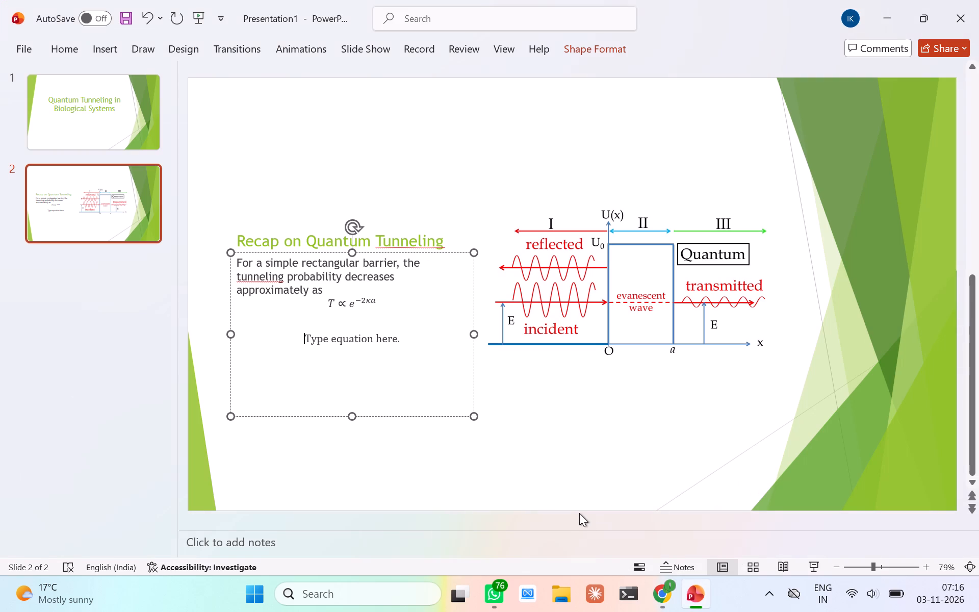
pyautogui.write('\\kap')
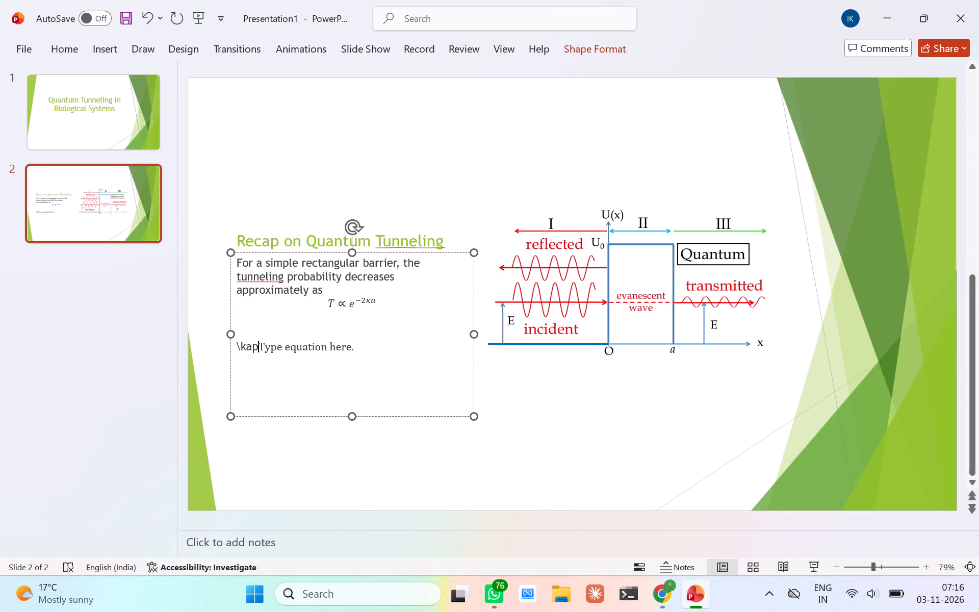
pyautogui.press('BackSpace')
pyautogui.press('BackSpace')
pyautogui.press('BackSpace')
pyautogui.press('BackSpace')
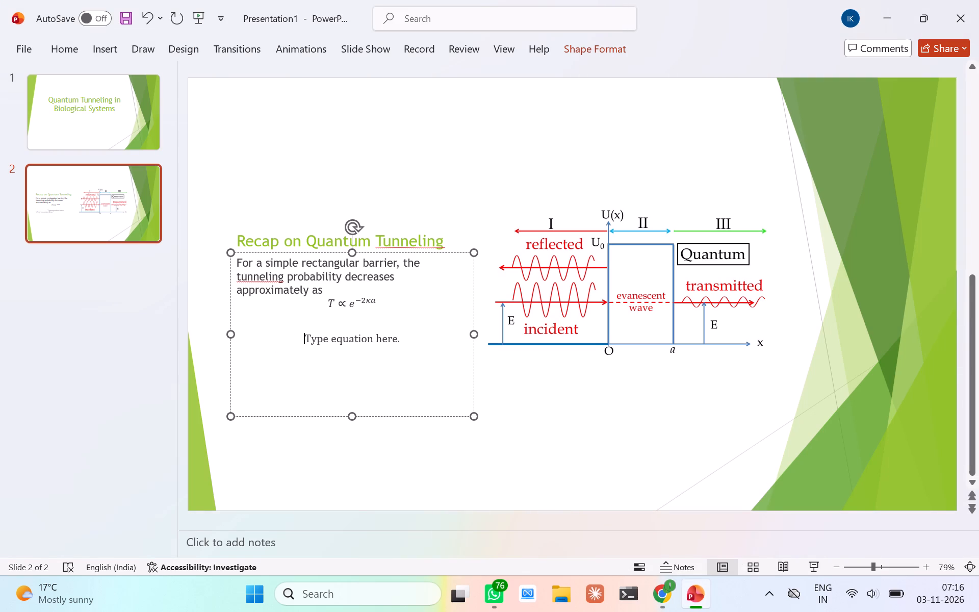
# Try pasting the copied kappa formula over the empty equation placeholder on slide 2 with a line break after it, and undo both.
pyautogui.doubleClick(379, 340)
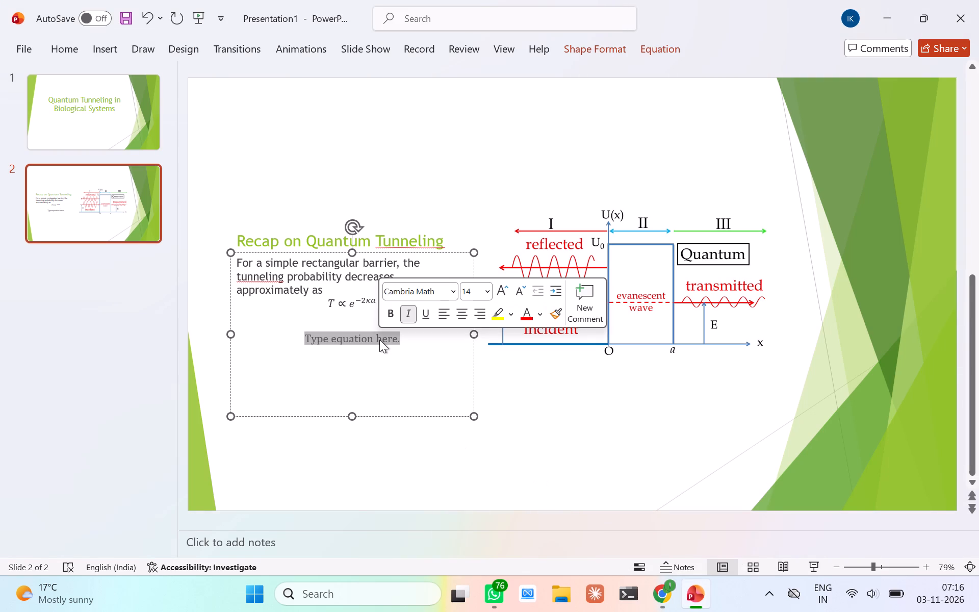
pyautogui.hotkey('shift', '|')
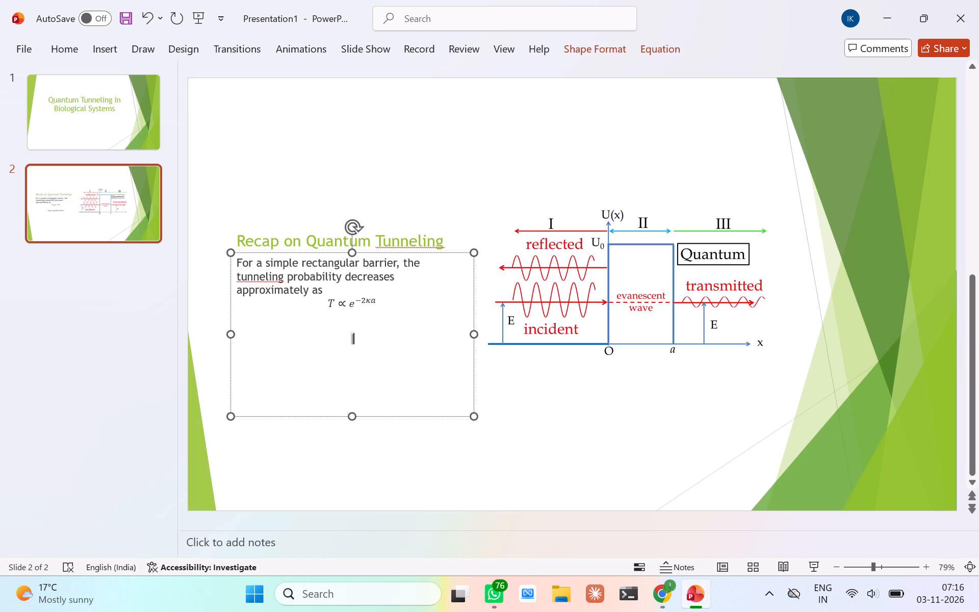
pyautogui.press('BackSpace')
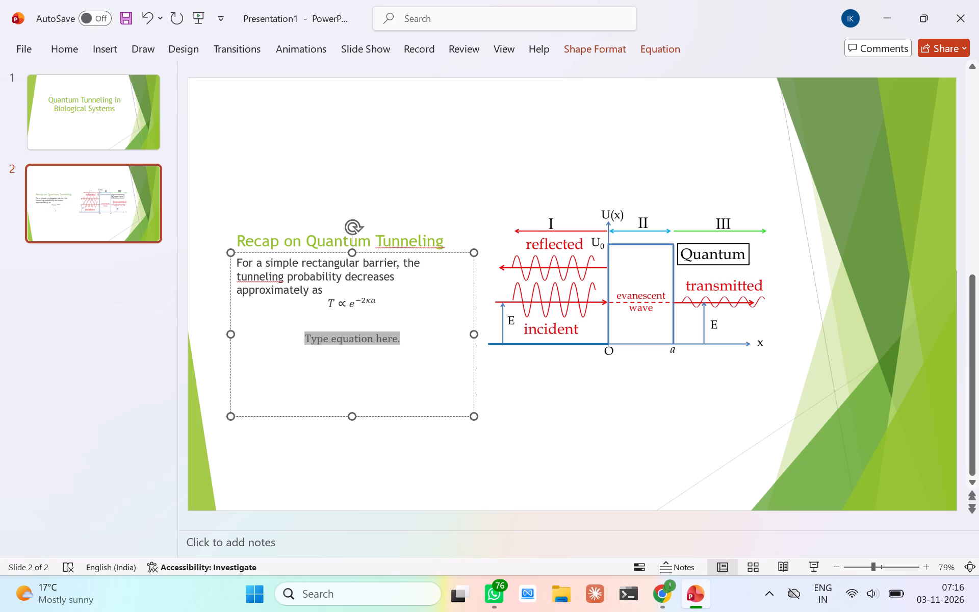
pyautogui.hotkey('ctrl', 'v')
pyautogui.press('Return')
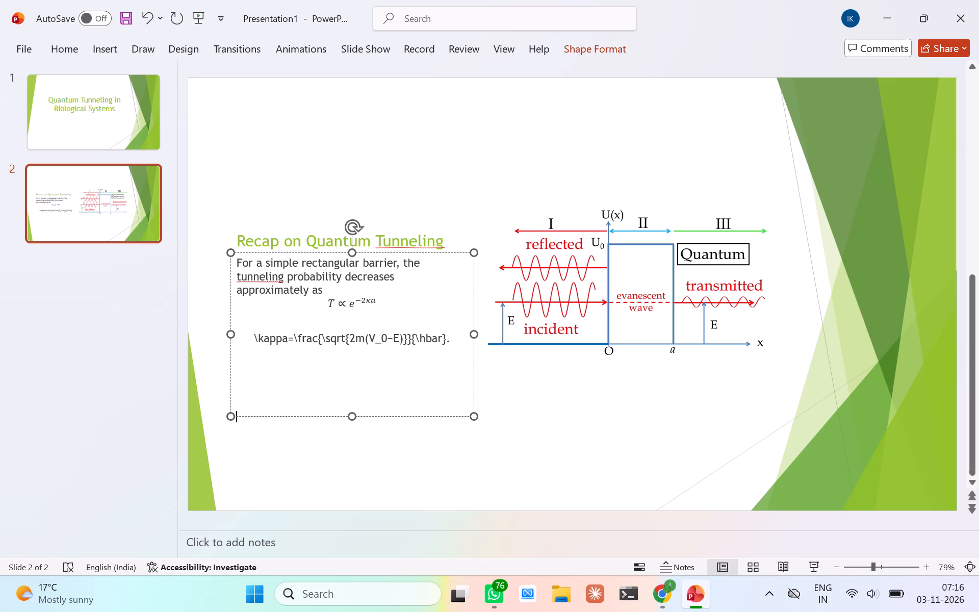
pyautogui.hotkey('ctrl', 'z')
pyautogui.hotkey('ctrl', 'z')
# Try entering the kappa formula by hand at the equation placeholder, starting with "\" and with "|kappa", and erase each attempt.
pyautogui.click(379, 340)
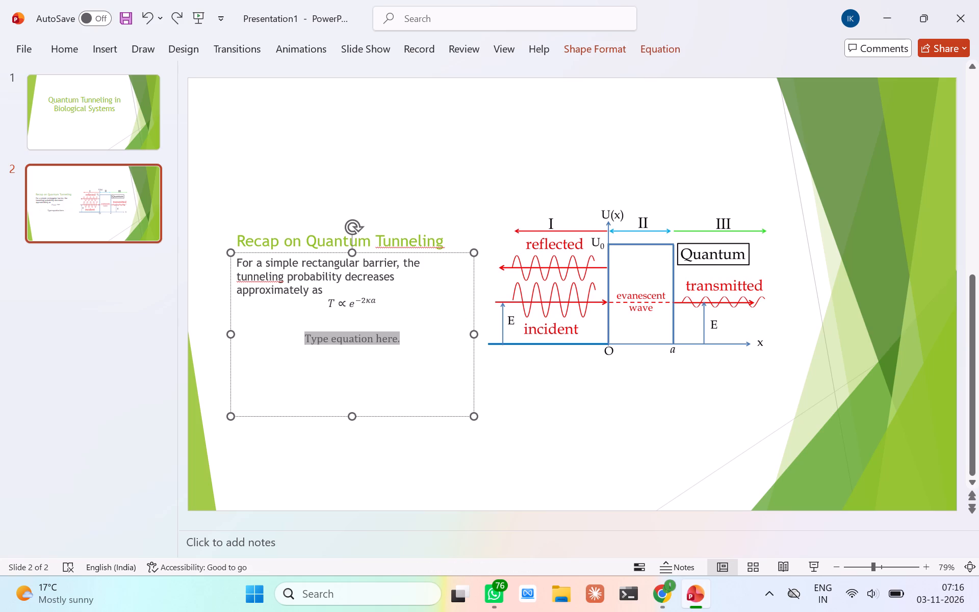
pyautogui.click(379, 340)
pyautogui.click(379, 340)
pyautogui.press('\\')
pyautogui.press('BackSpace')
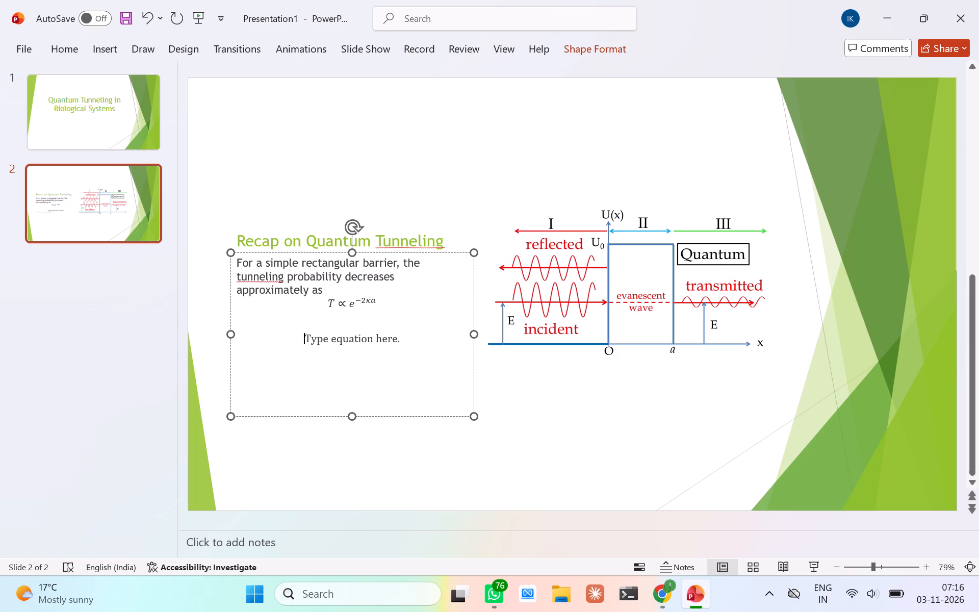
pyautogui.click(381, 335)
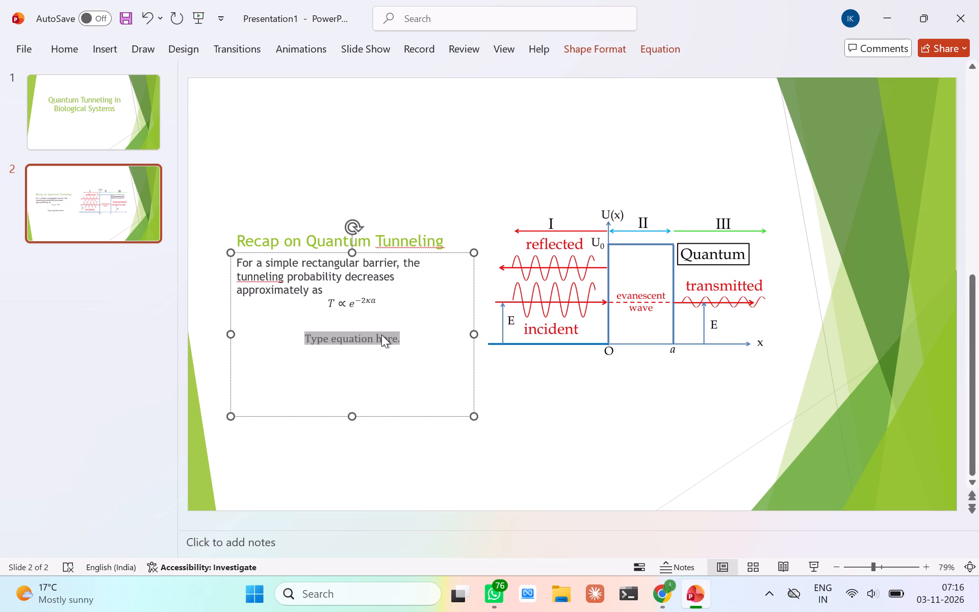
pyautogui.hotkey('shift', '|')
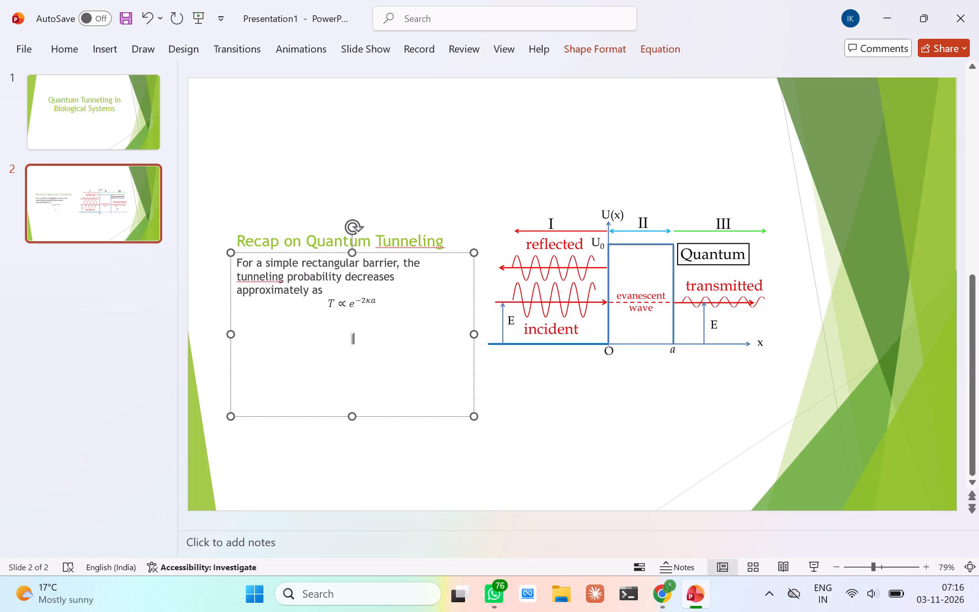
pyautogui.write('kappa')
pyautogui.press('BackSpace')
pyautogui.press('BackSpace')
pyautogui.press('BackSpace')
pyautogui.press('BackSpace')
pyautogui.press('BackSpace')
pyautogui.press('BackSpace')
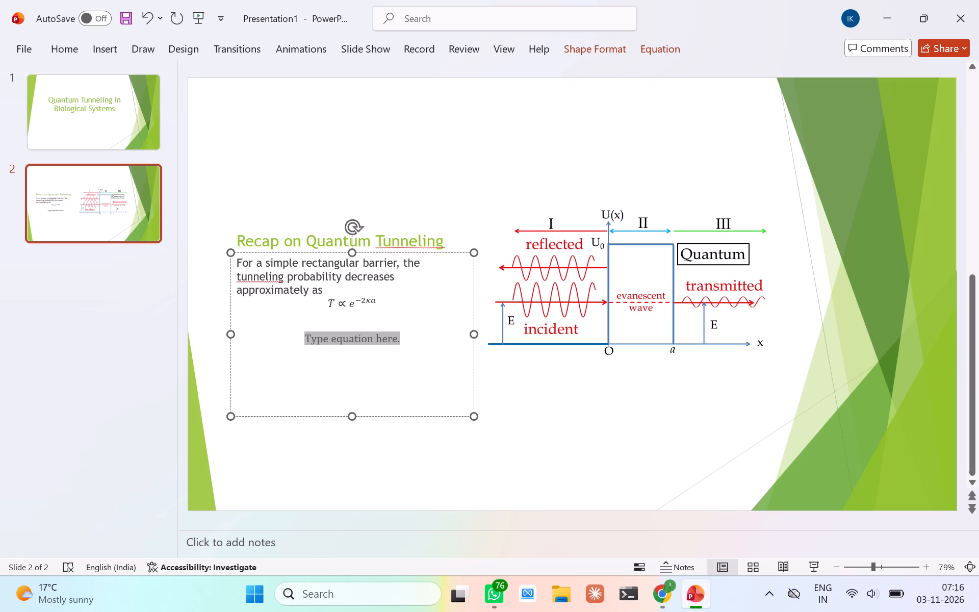
# Enter the kappa formula's left side and numerator in the empty equation as "\kappa=\frac{\sqrt{2m(V_0-E)}}", following the ChatGPT text.
pyautogui.press('\\')
pyautogui.write('kappa')
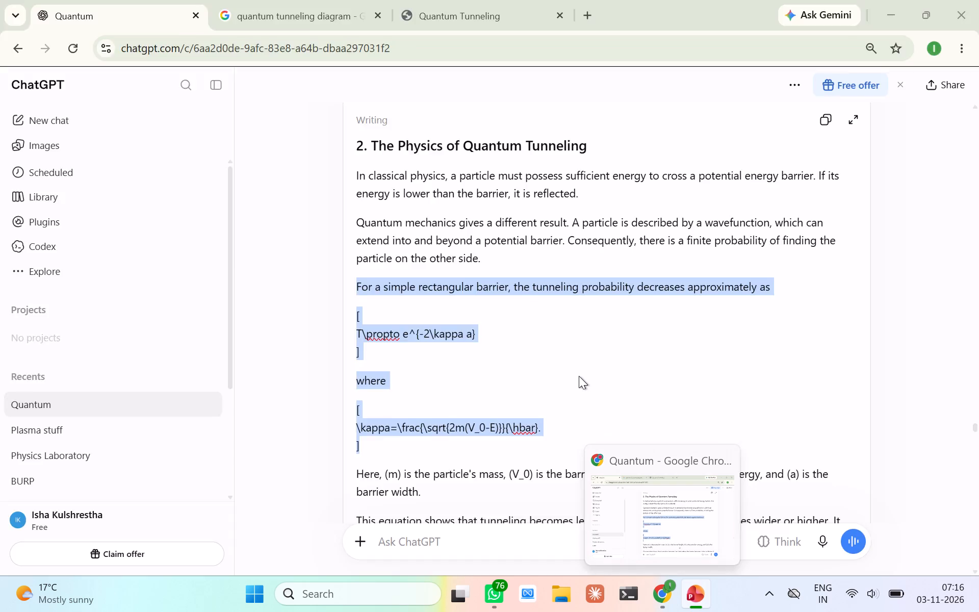
pyautogui.press('=')
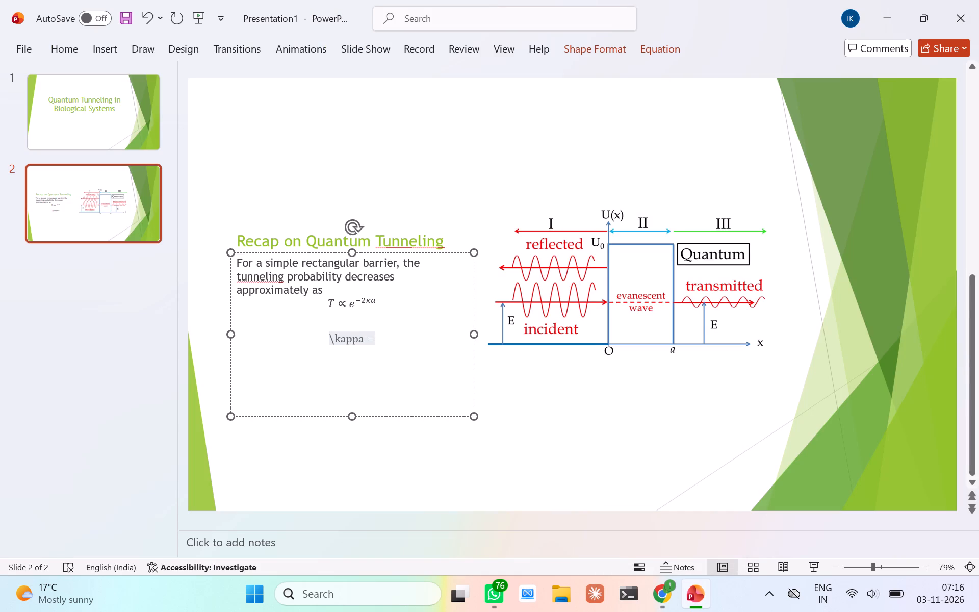
pyautogui.press('\\')
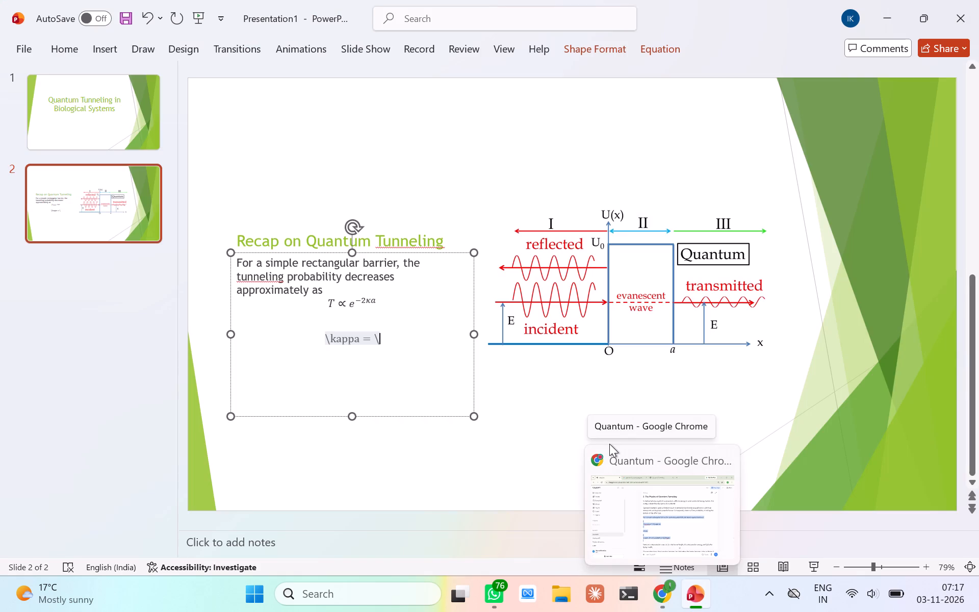
pyautogui.write('frac')
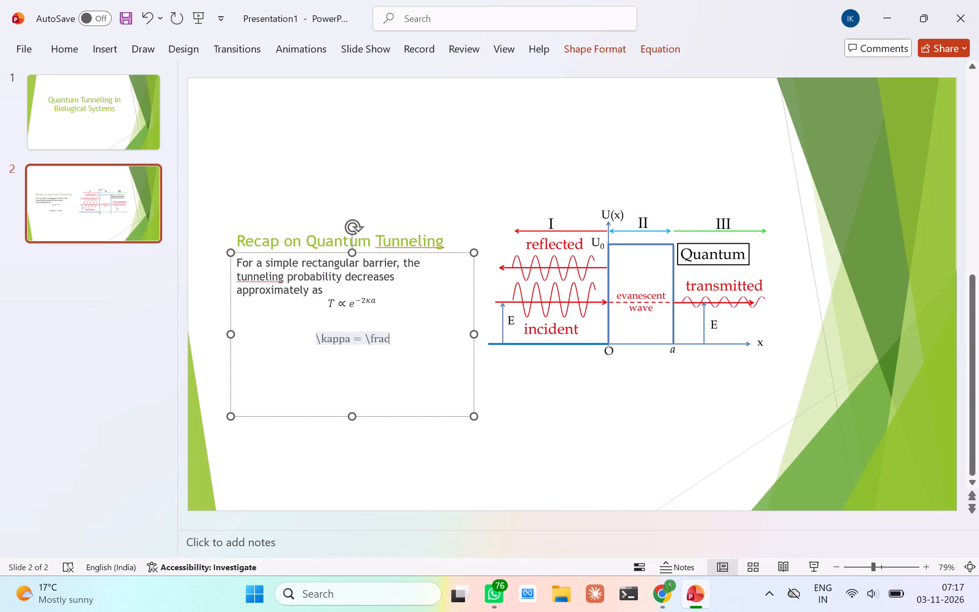
pyautogui.write('{\\sqrt')
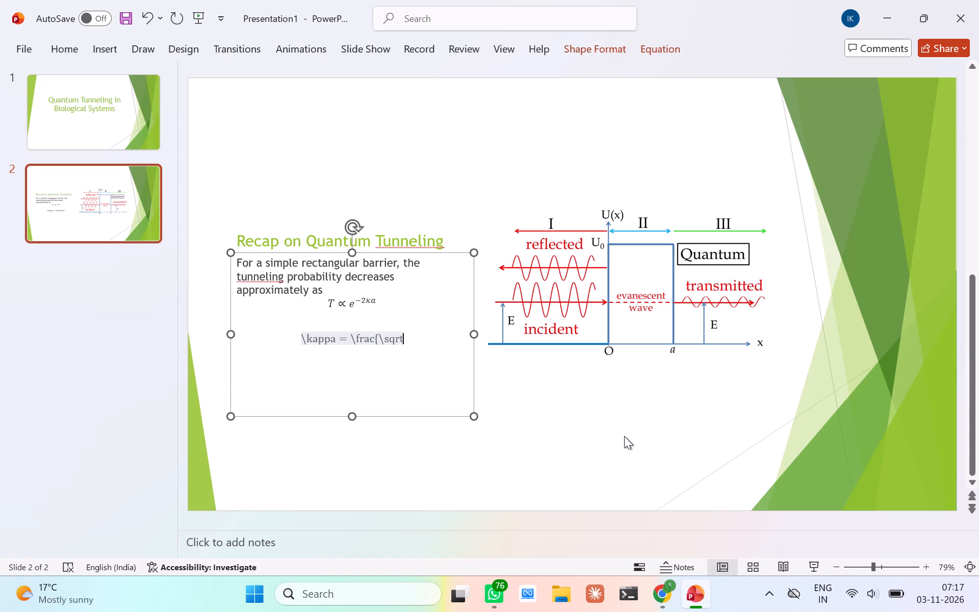
pyautogui.write('{2')
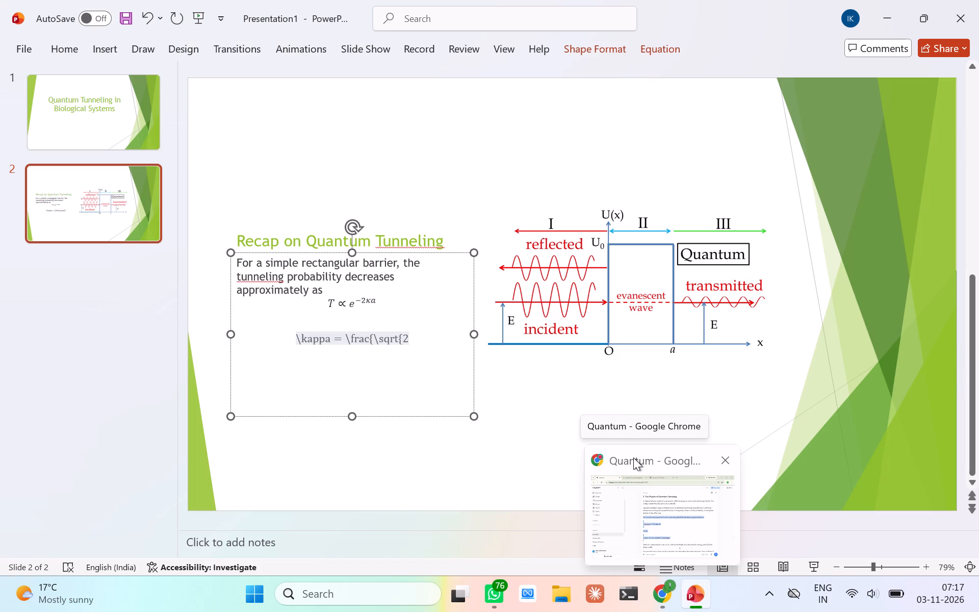
pyautogui.press('m')
pyautogui.hotkey('shift', '(')
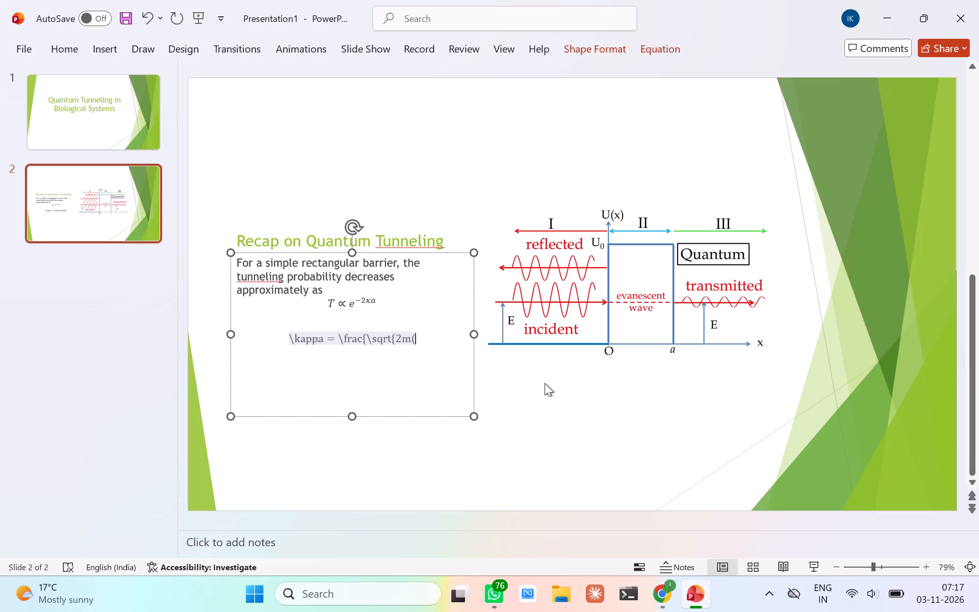
pyautogui.hotkey('shift', 'v')
pyautogui.write('_0')
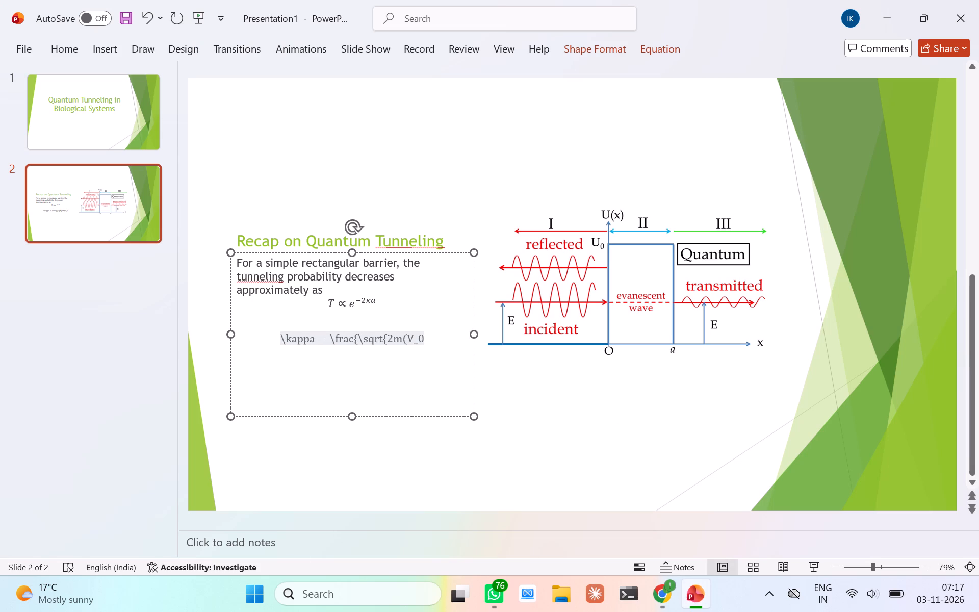
pyautogui.press('-')
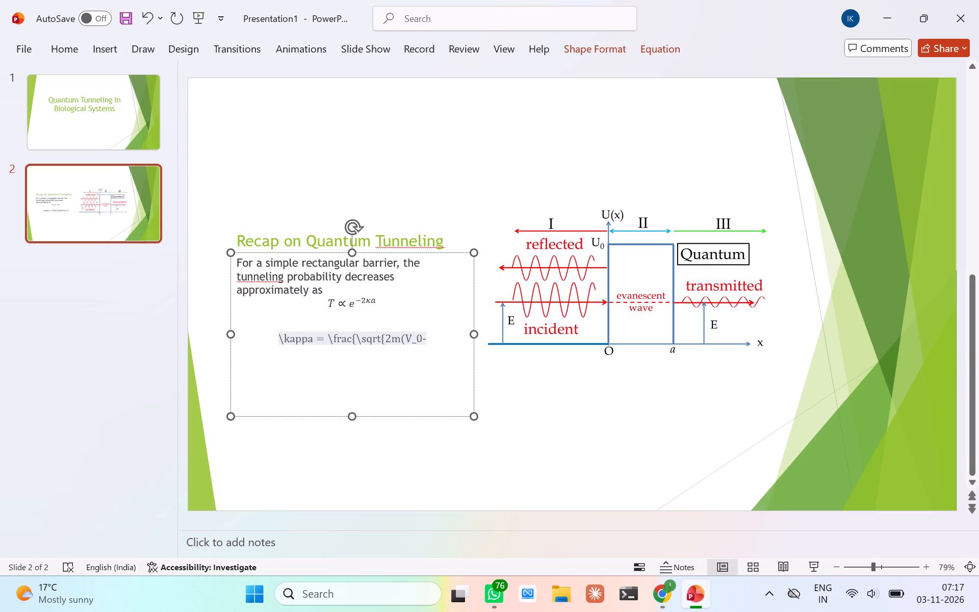
pyautogui.hotkey('shift', 'e')
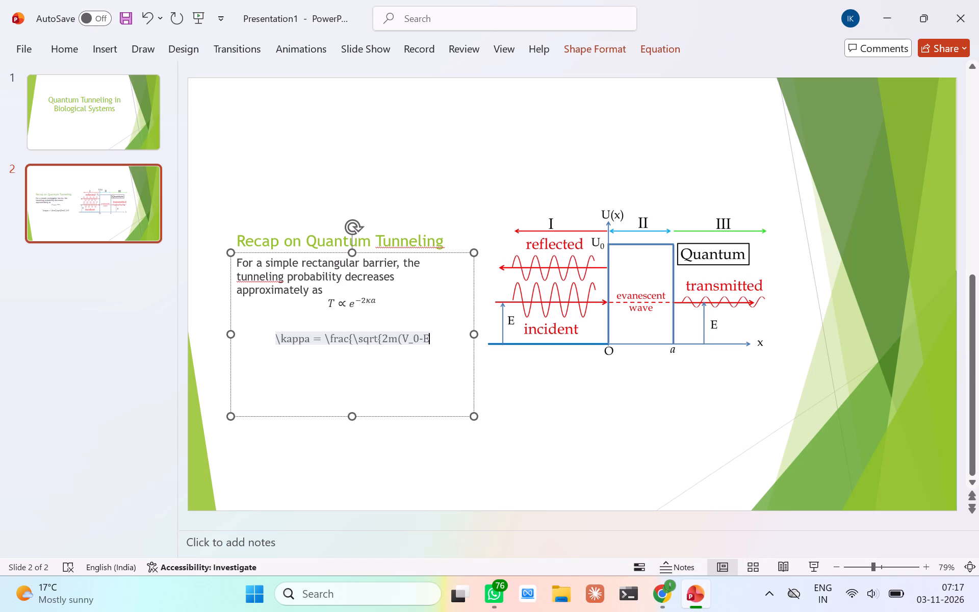
pyautogui.hotkey('shift', ')')
pyautogui.write('}}')
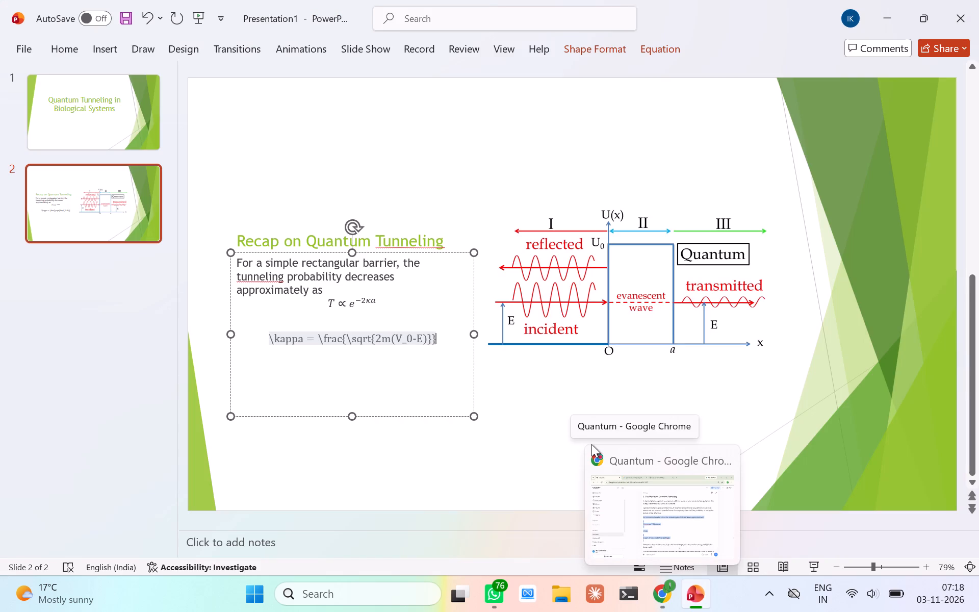
# Complete the kappa formula with the denominator "{\hbar}" and convert it into a formatted equation.
pyautogui.hotkey('shift', '{')
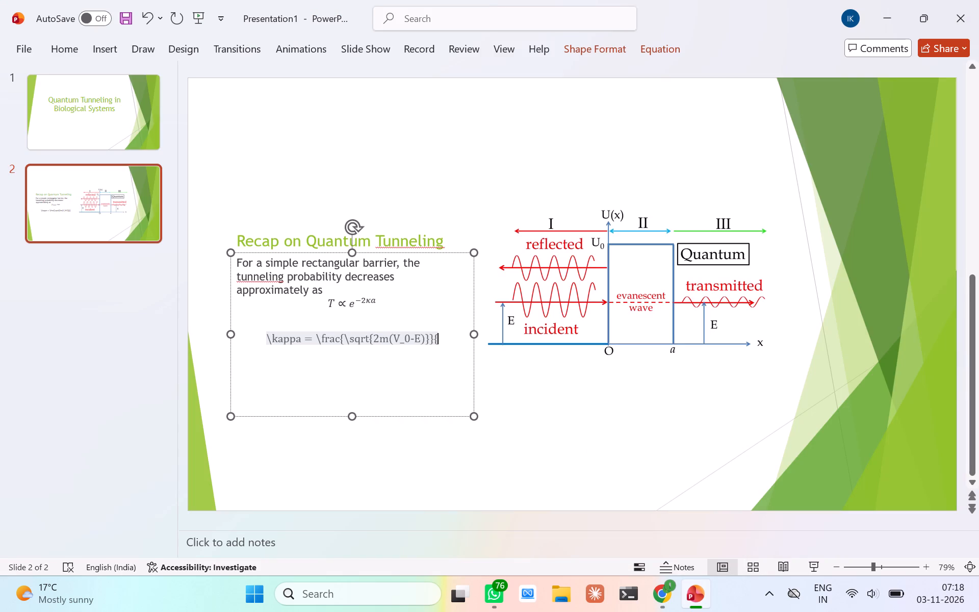
pyautogui.write('\\hb')
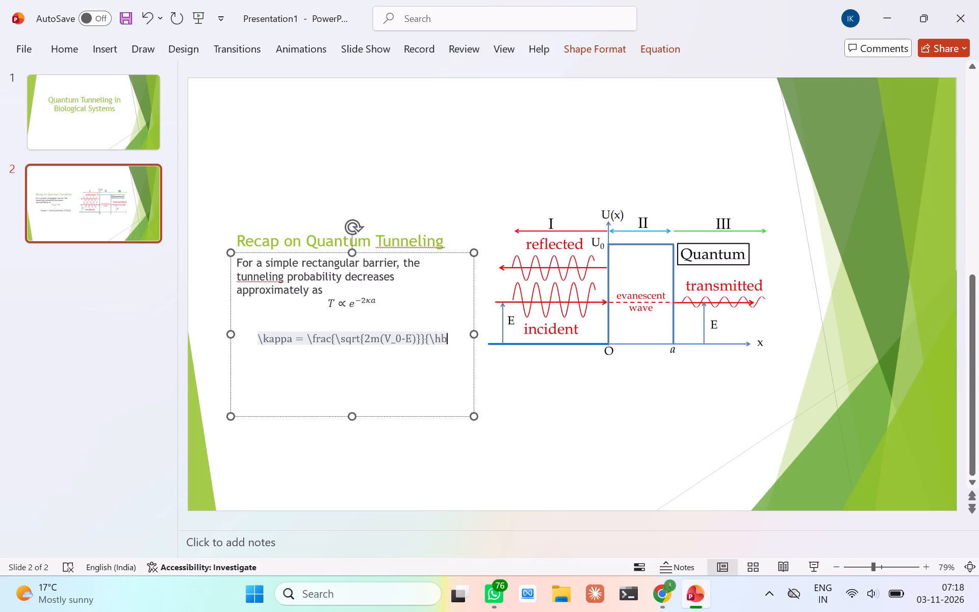
pyautogui.write('ar')
pyautogui.hotkey('shift', '}')
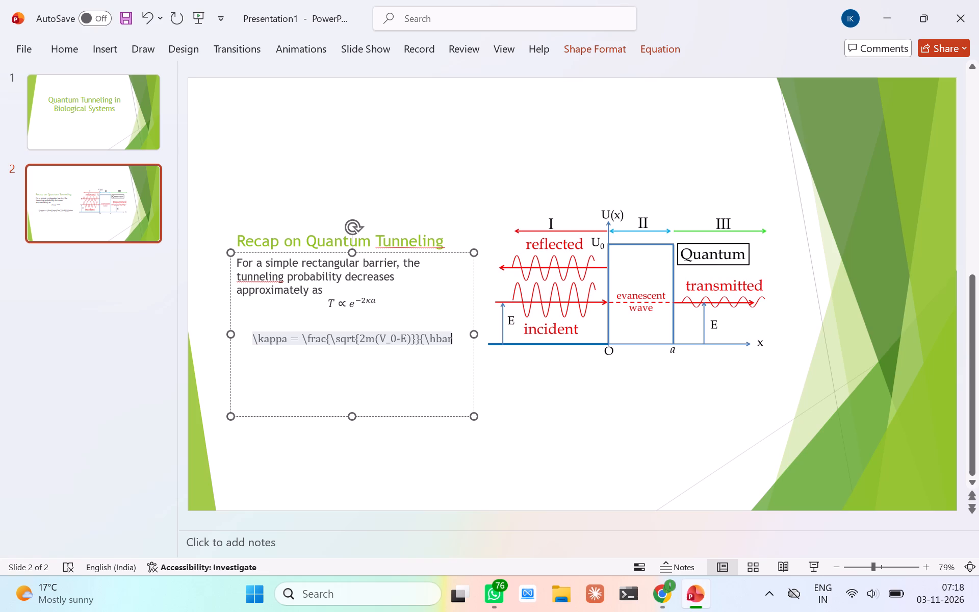
pyautogui.press('Return')
pyautogui.click(411, 401)
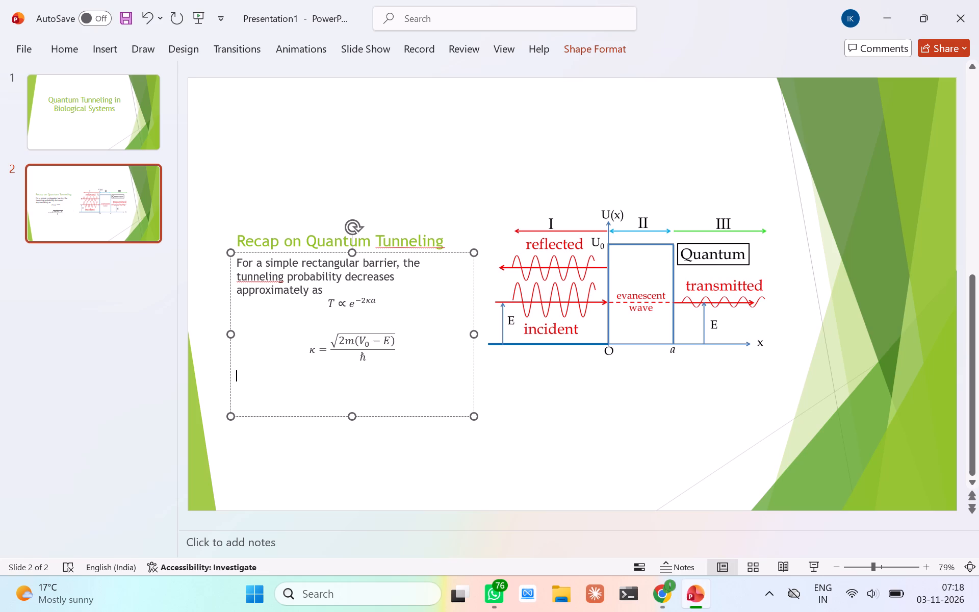
# Add a line reading "Where," between the T ∝ e^(−2κa) formula and the kappa equation.
pyautogui.click(398, 297)
pyautogui.press('Return')
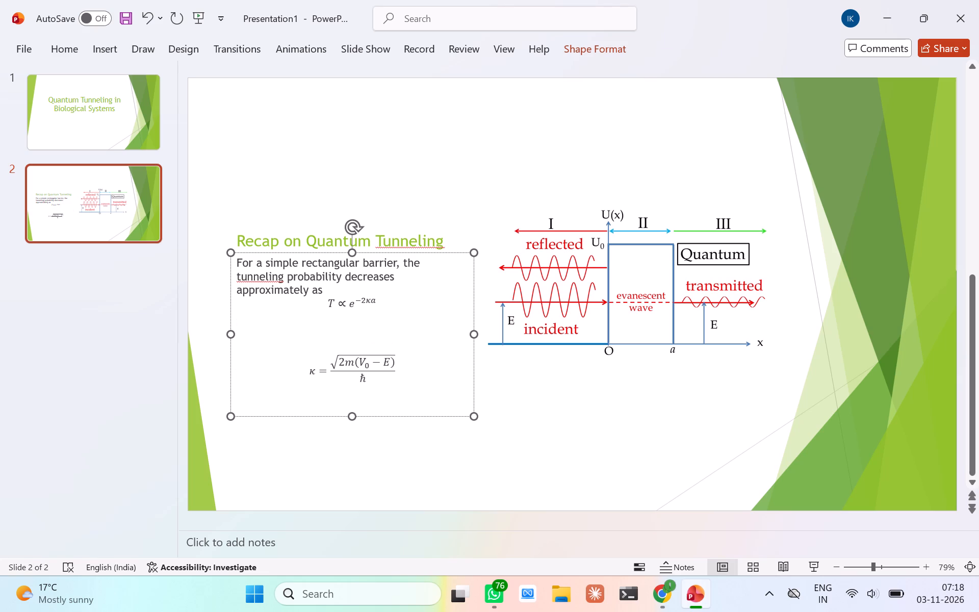
pyautogui.write('where')
pyautogui.write(',')
pyautogui.press('space')
# Apply the Designer suggestion with a white background, the title above bulleted text on the left and the diagram on the right.
pyautogui.click(199, 47)
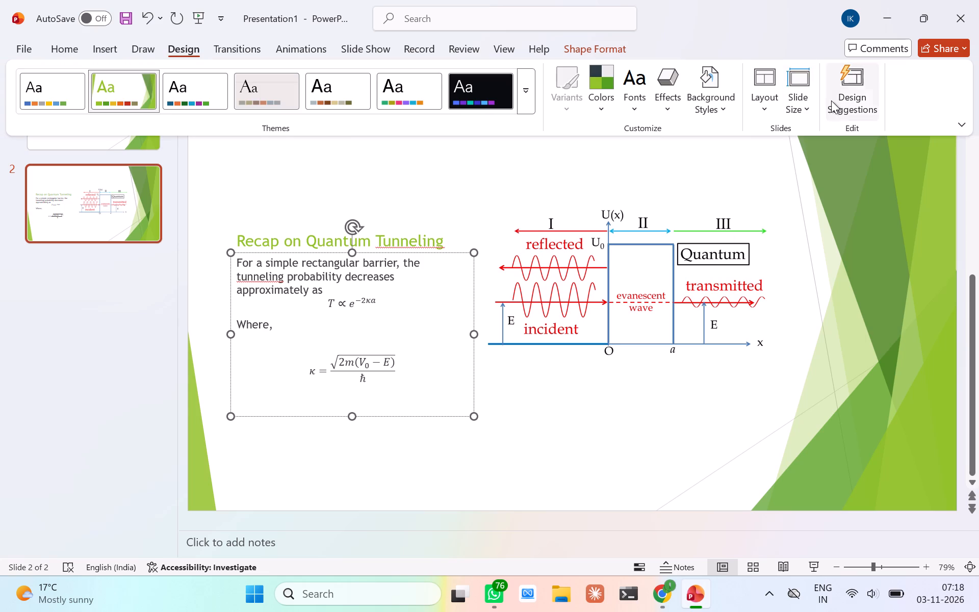
pyautogui.click(832, 101)
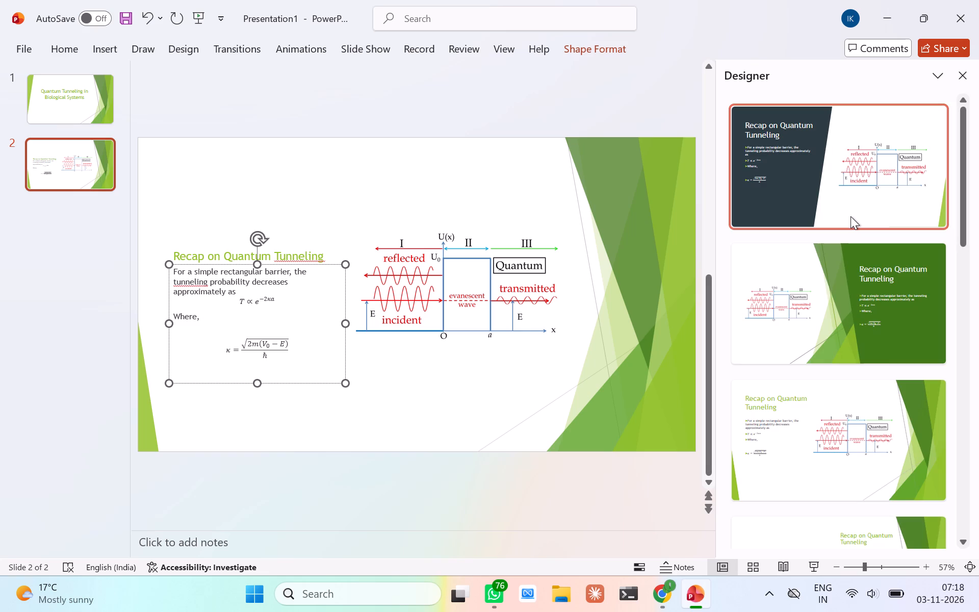
pyautogui.click(854, 450)
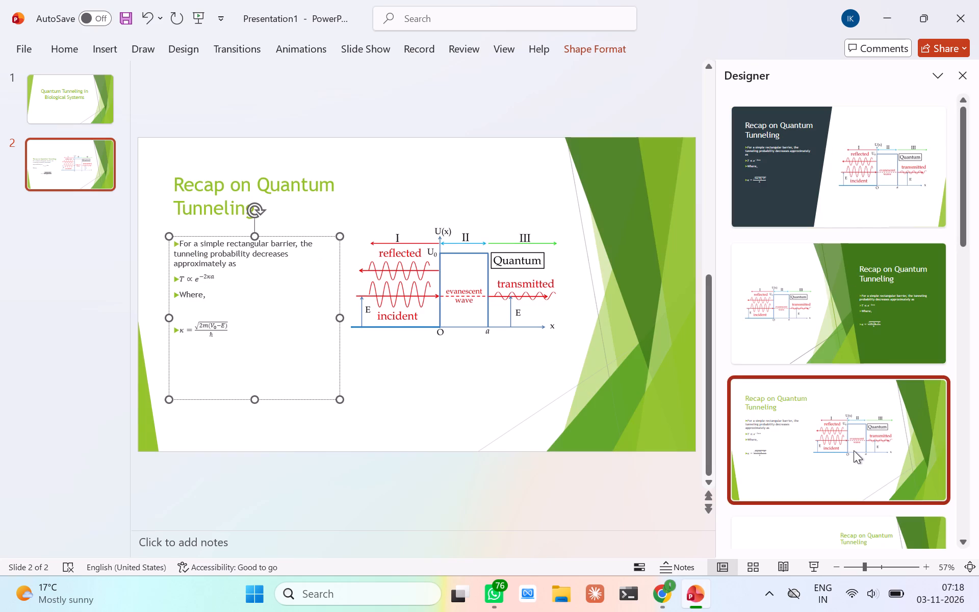
# Enlarge the tunneling diagram to over half the slide's width and move it down beside the bulleted text.
pyautogui.click(478, 324)
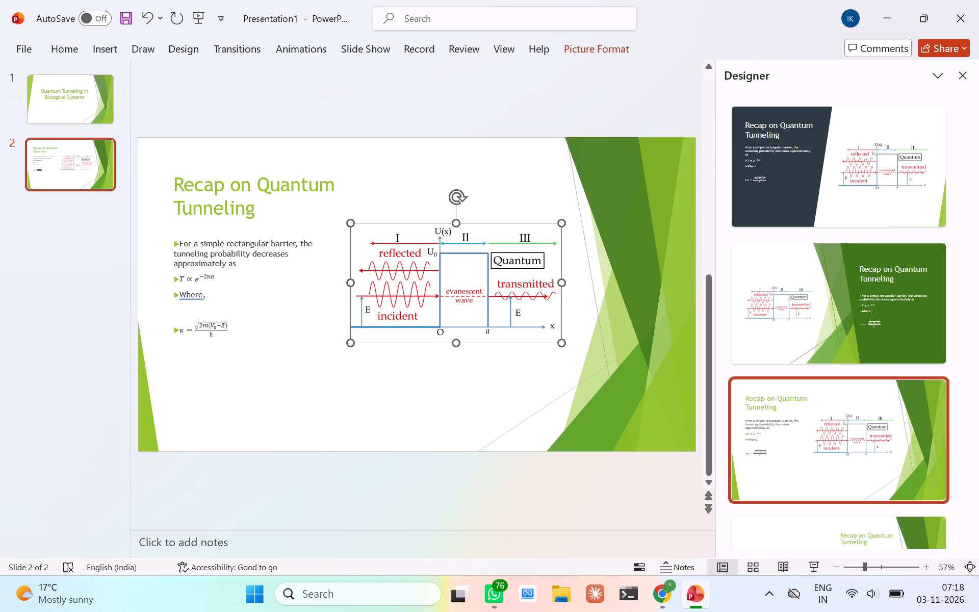
pyautogui.moveTo(557, 224); pyautogui.dragTo(655, 187)
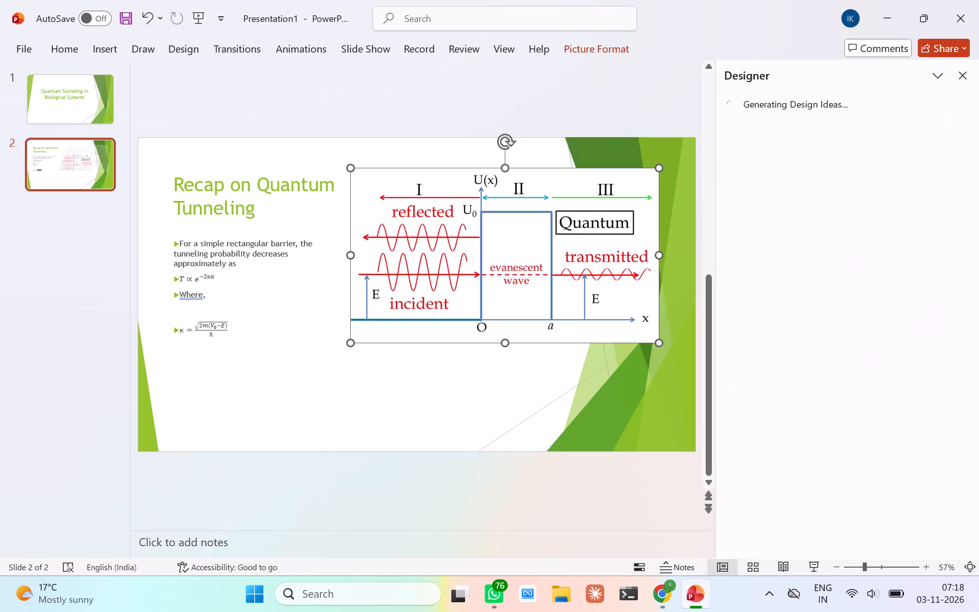
pyautogui.moveTo(566, 253); pyautogui.dragTo(575, 297)
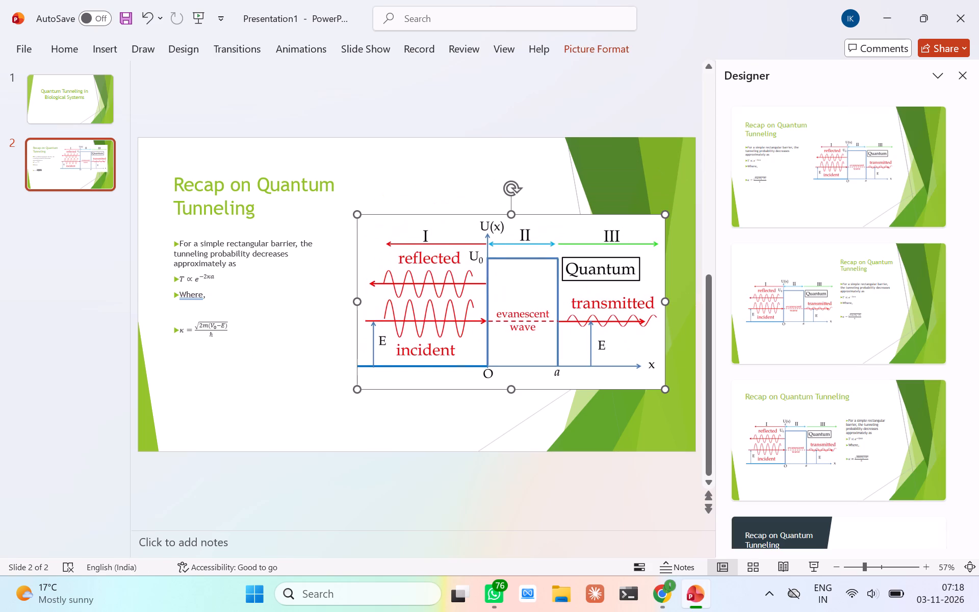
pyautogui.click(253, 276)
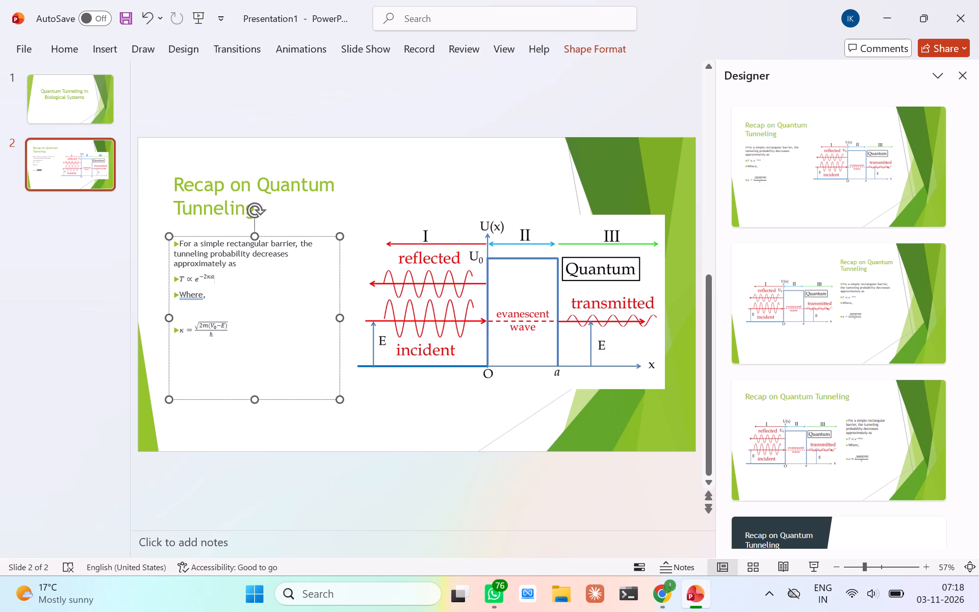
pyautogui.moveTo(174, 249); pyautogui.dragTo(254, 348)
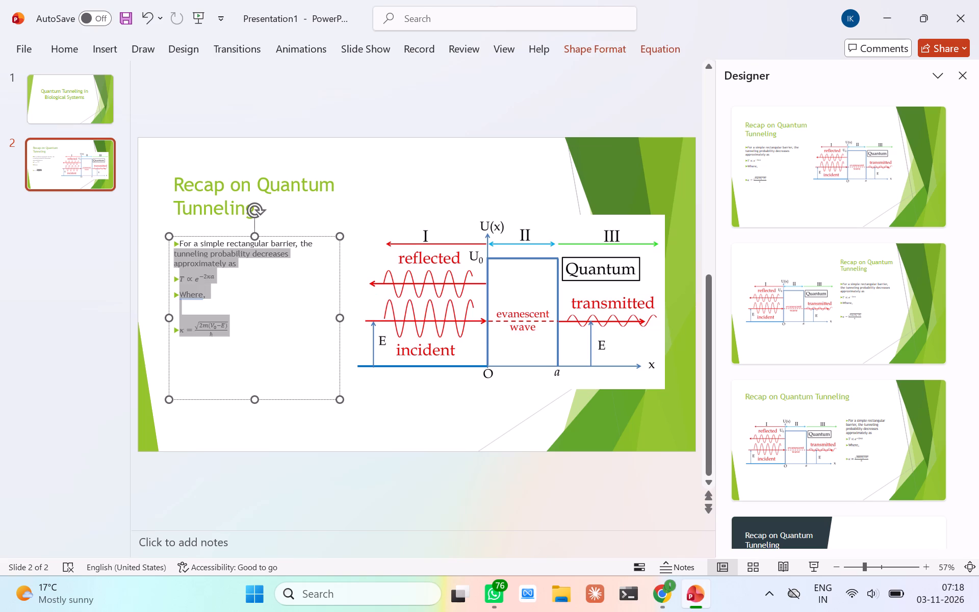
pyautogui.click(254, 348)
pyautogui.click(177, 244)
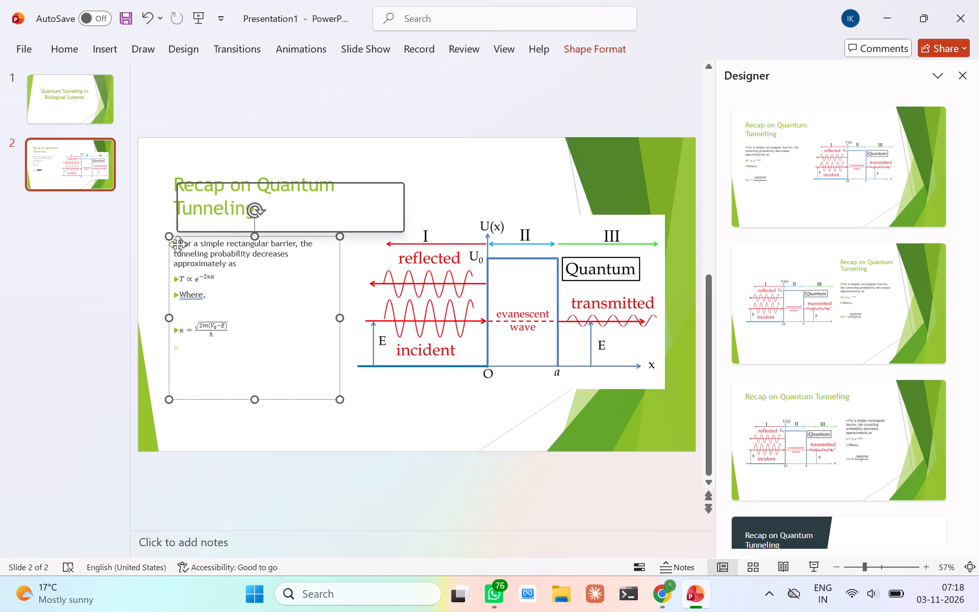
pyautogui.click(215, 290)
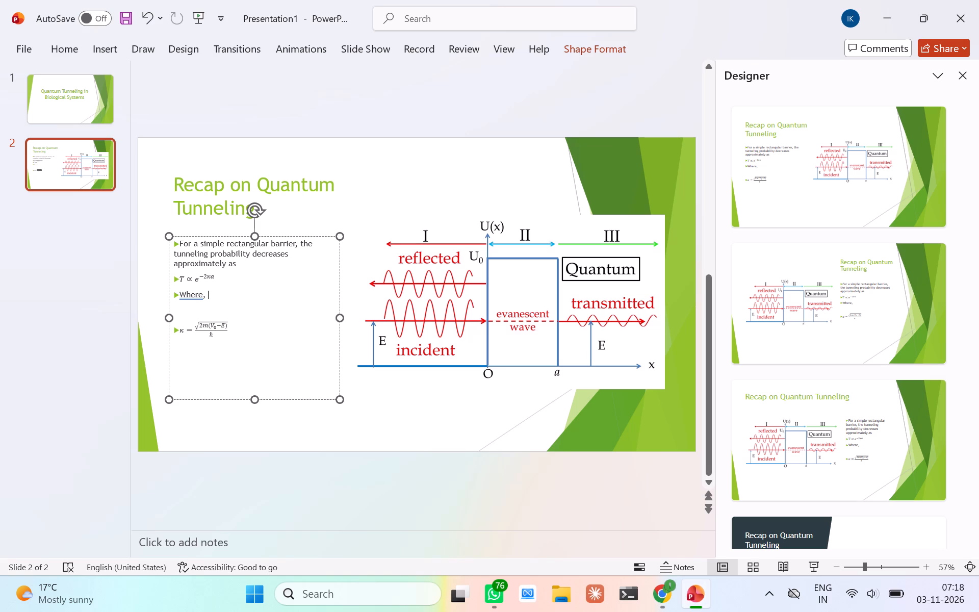
# Try the Designer layouts on slide 2 and apply the one with a full-width title, diagram on the left and bulleted text on the right.
pyautogui.click(858, 175)
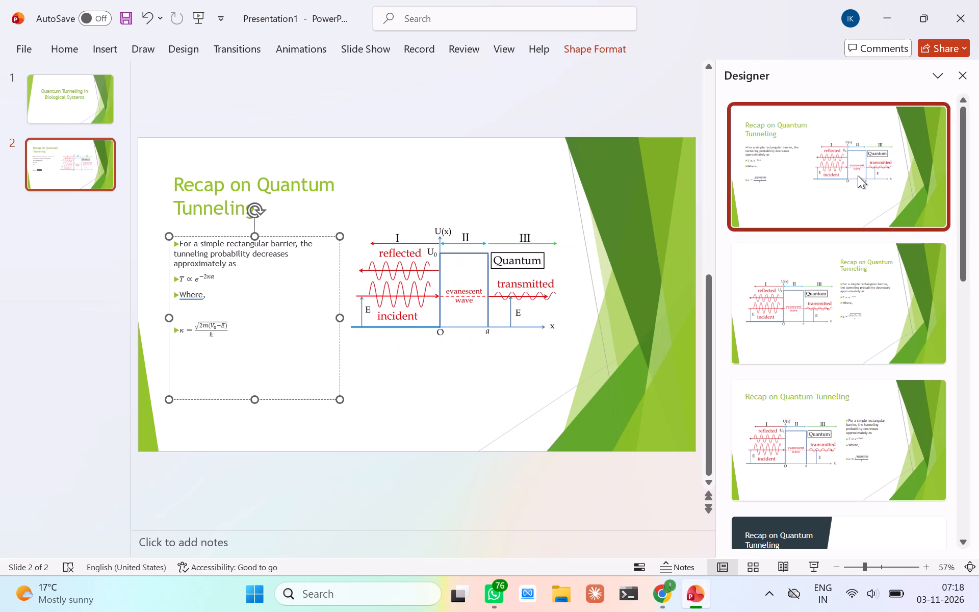
pyautogui.click(863, 290)
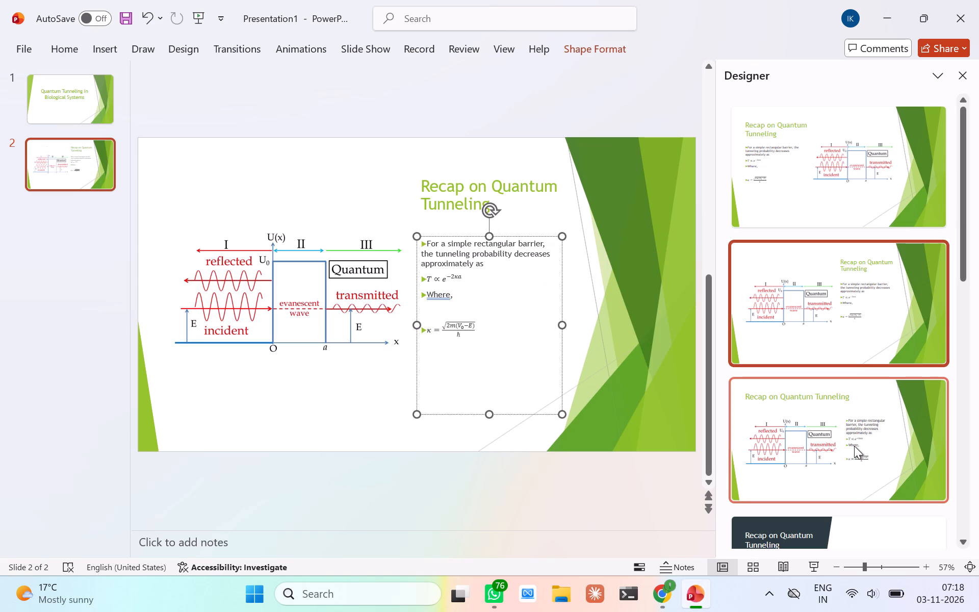
pyautogui.click(854, 446)
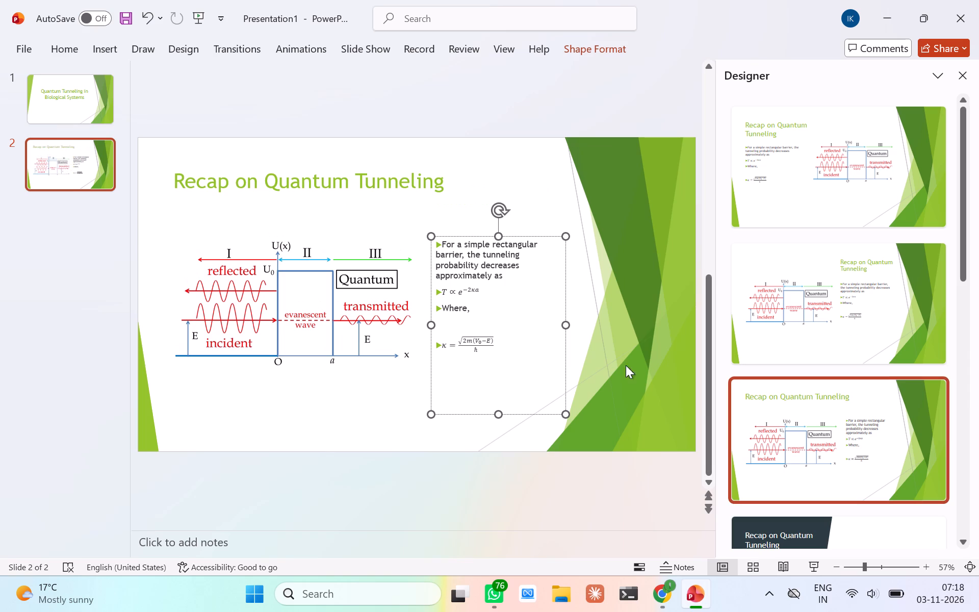
pyautogui.click(542, 451)
# Widen the bulleted text box on slide 2 by extending its right edge slightly into the green facets.
pyautogui.click(502, 320)
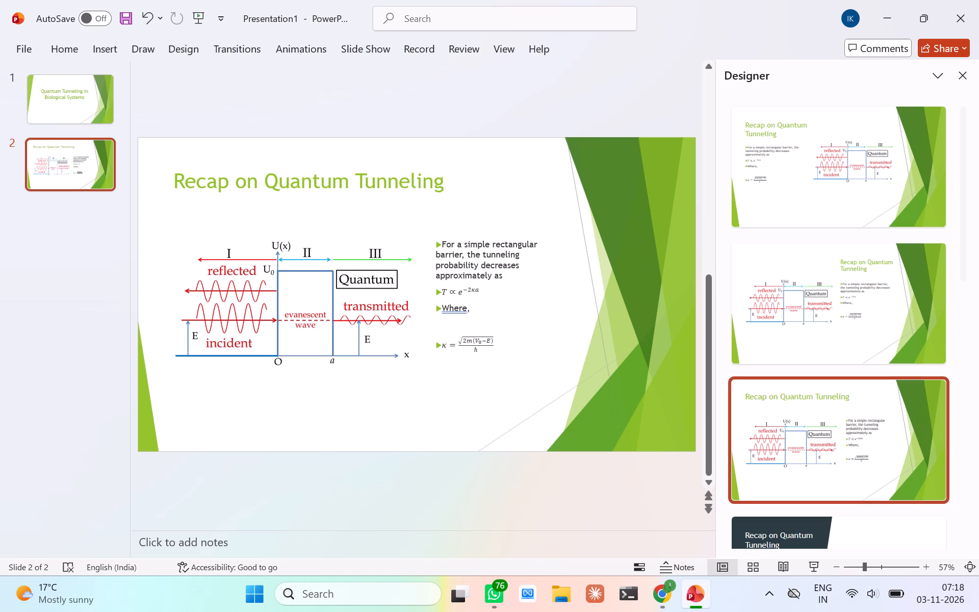
pyautogui.moveTo(568, 325); pyautogui.dragTo(649, 341)
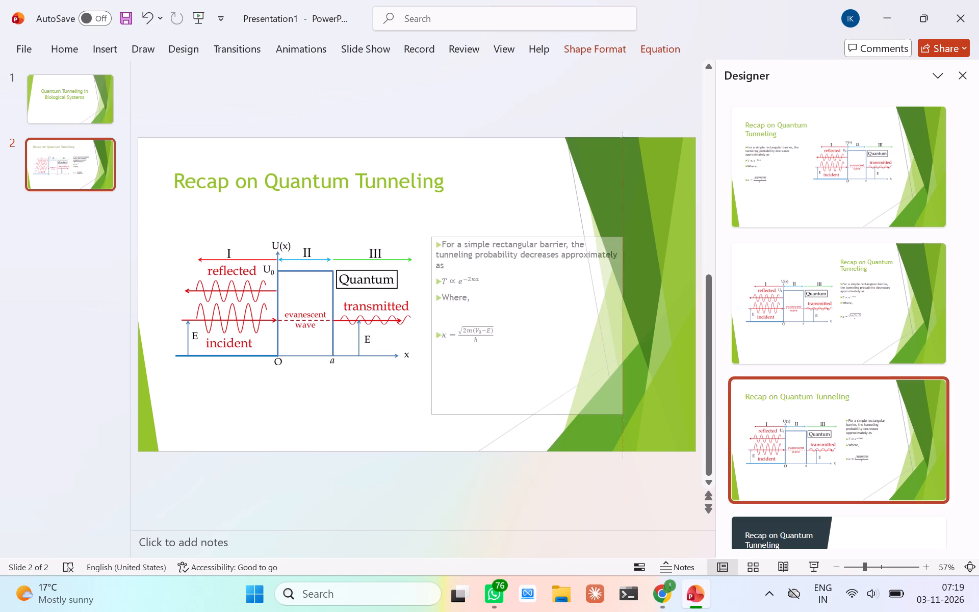
pyautogui.moveTo(649, 341); pyautogui.dragTo(605, 344)
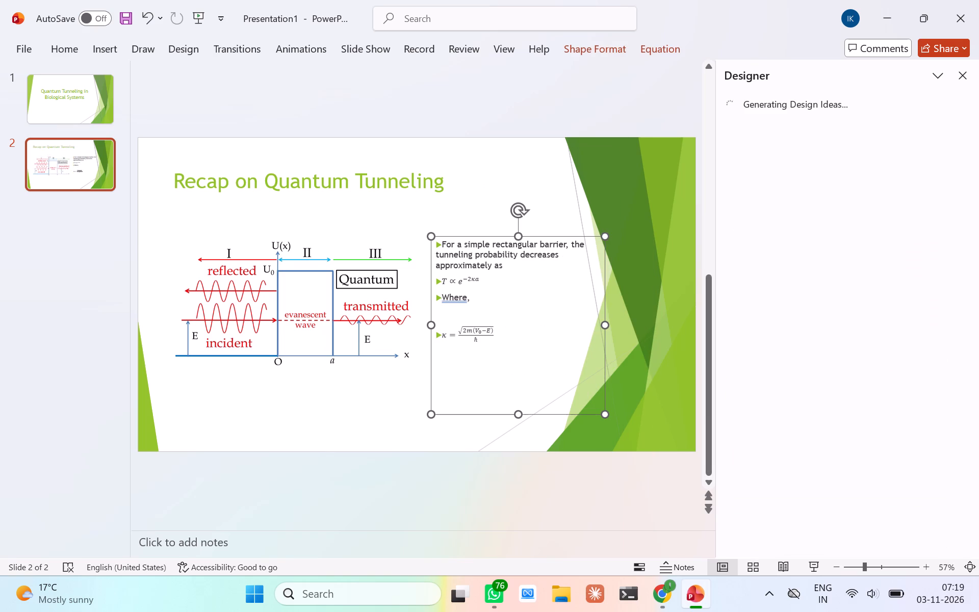
# Set the font size of all the bulleted text and both equations on slide 2 to 24.
pyautogui.moveTo(444, 245); pyautogui.dragTo(488, 303)
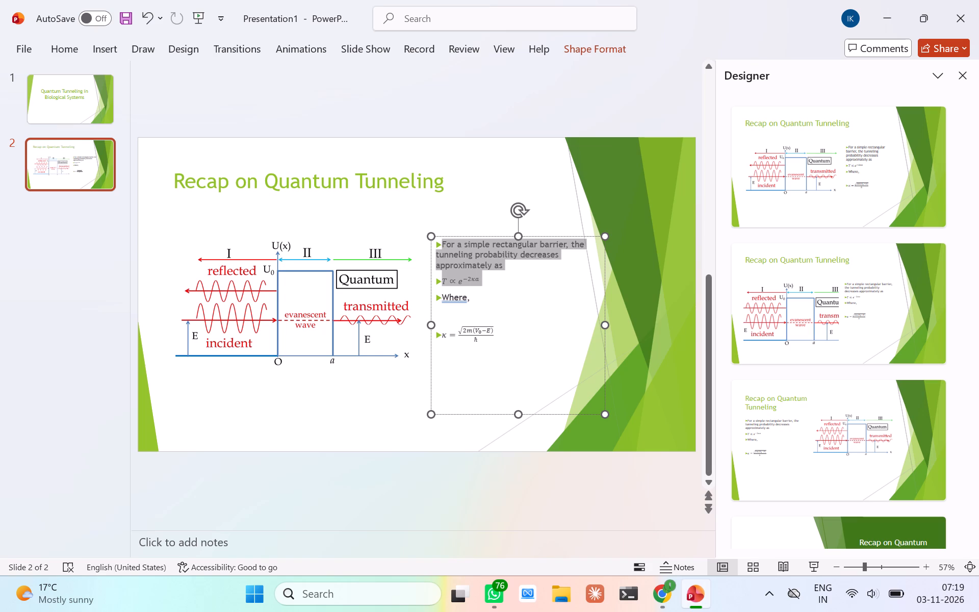
pyautogui.moveTo(488, 303); pyautogui.dragTo(505, 344)
pyautogui.click(614, 299)
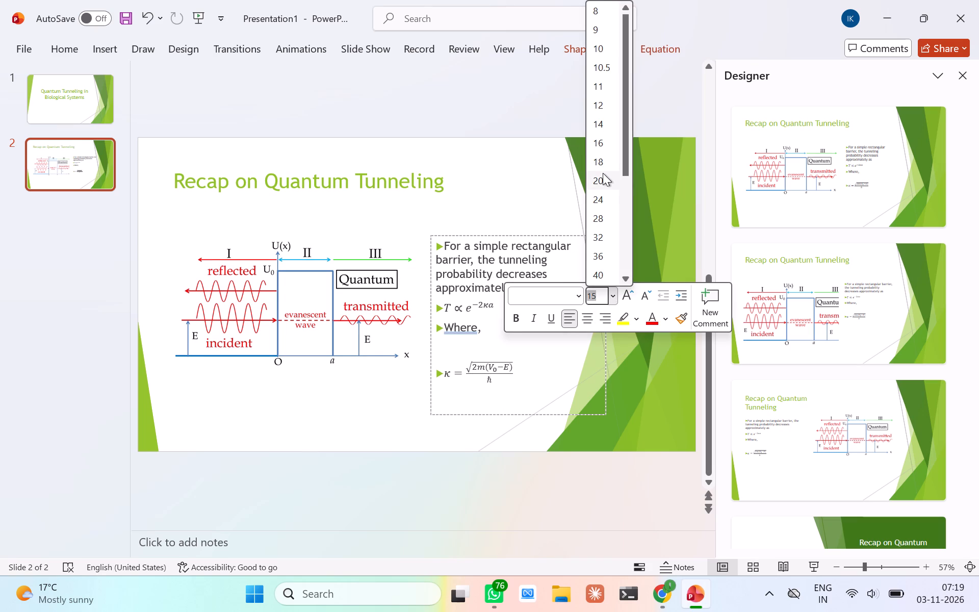
pyautogui.click(604, 205)
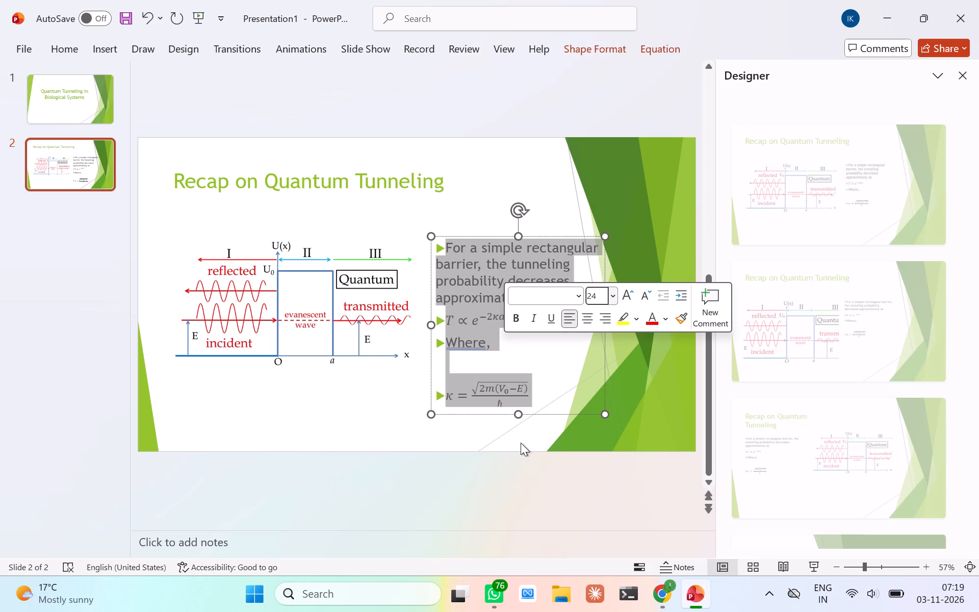
pyautogui.click(521, 443)
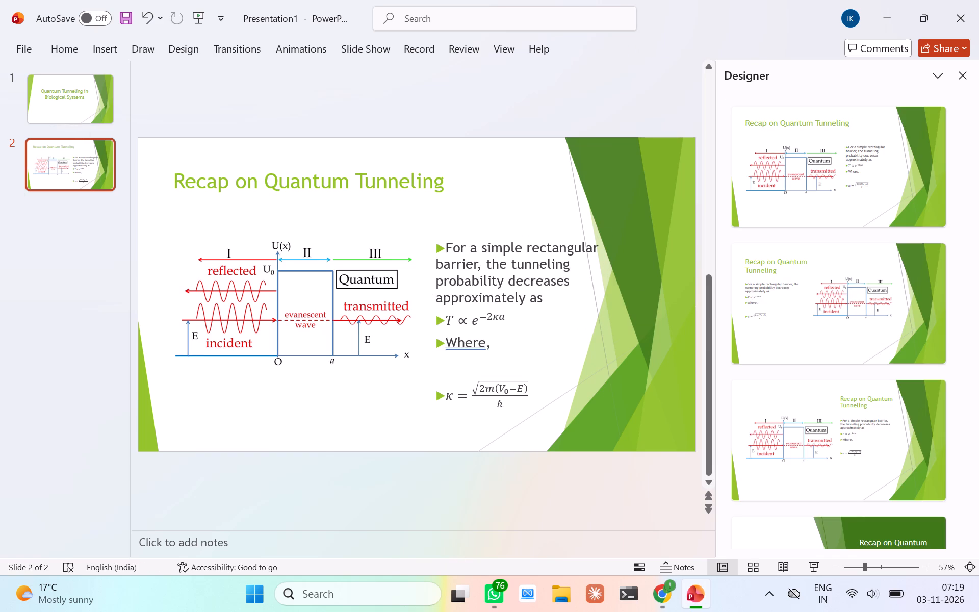
# Clear the grammar flag on "Where," in the bulleted text, keeping the wording as it is.
pyautogui.click(462, 337)
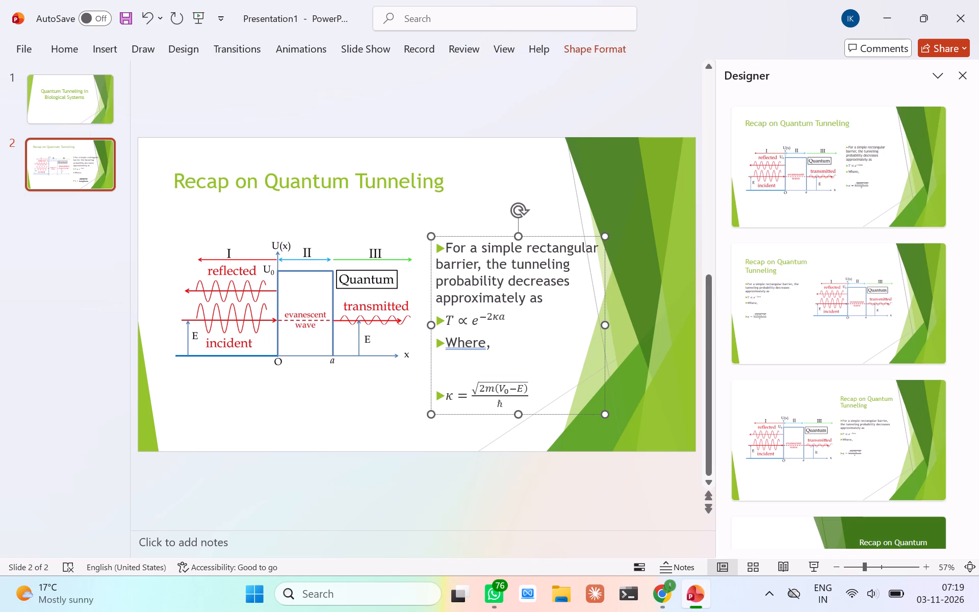
pyautogui.doubleClick(472, 344)
pyautogui.click(492, 343)
pyautogui.click(469, 352)
pyautogui.click(465, 343)
pyautogui.rightClick(465, 343)
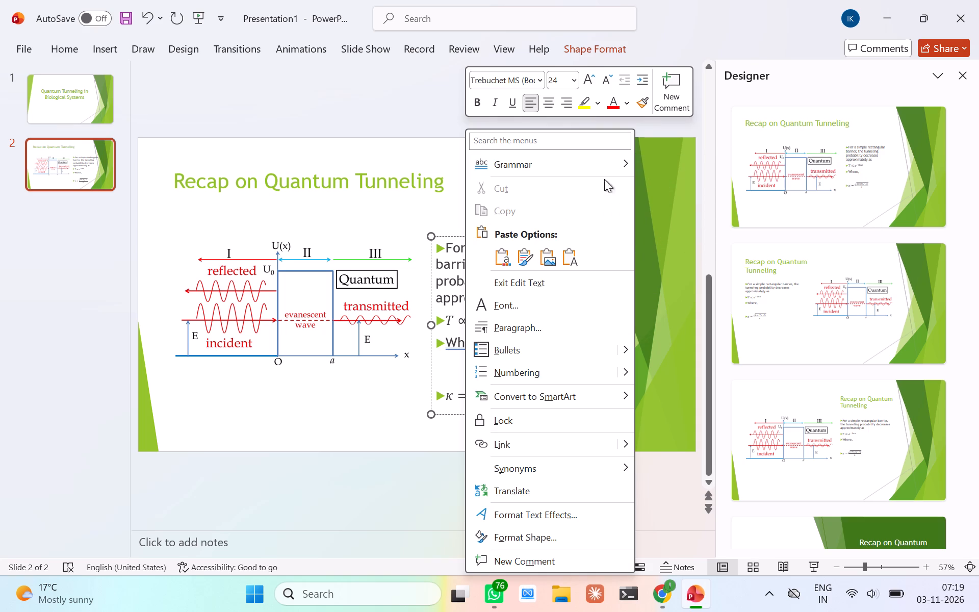
pyautogui.click(623, 161)
pyautogui.click(689, 220)
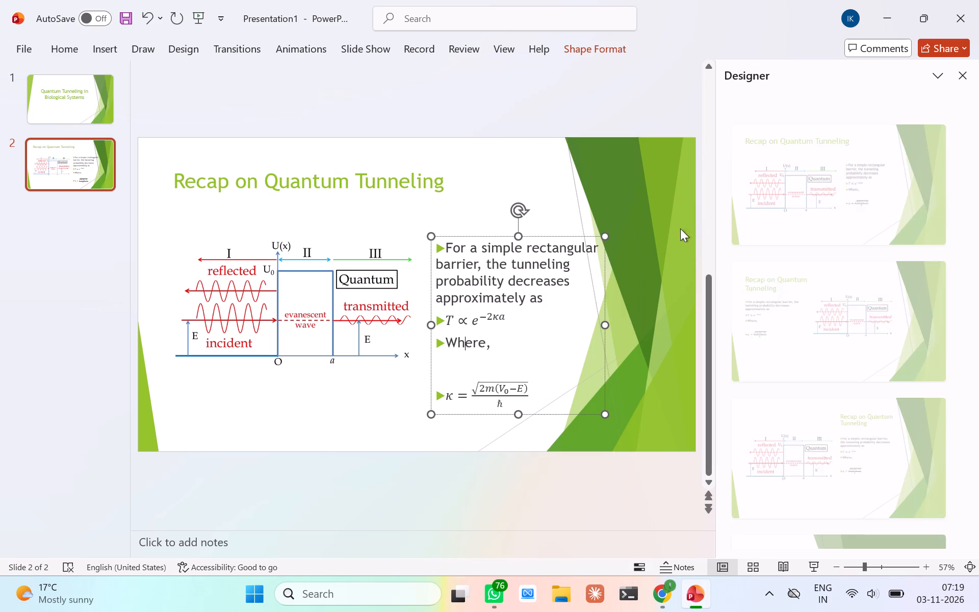
pyautogui.click(289, 491)
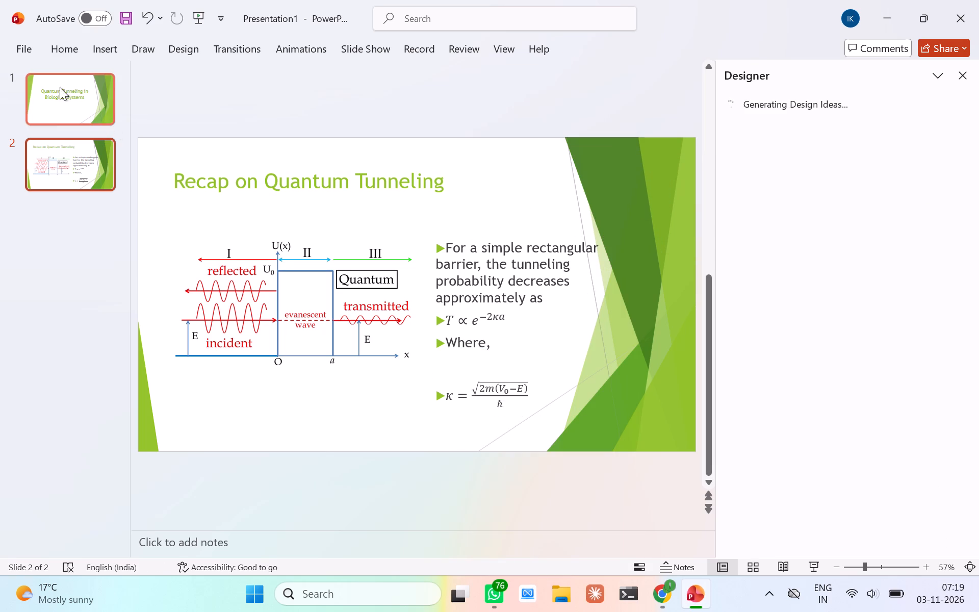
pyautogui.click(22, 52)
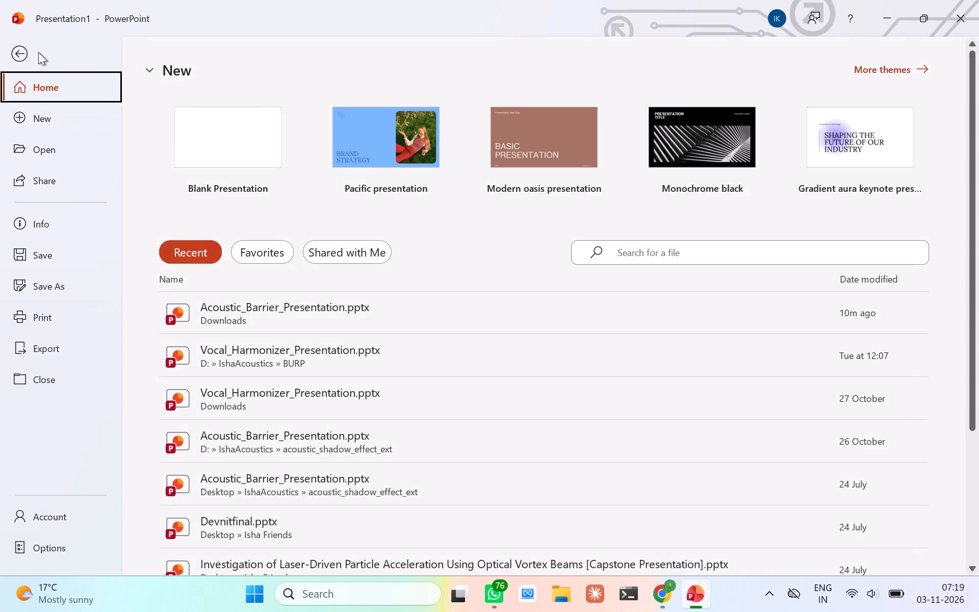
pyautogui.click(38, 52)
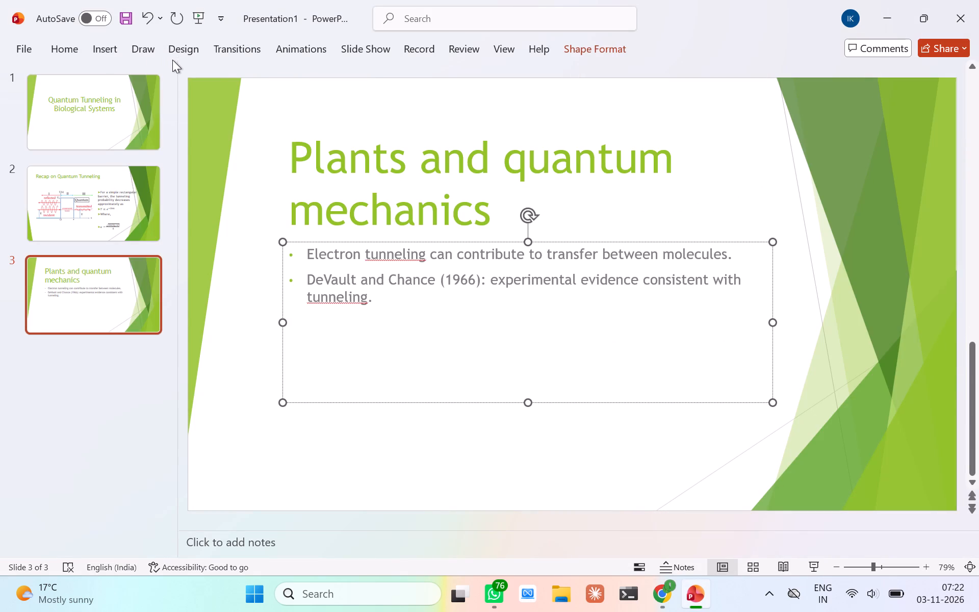
pyautogui.click(182, 53)
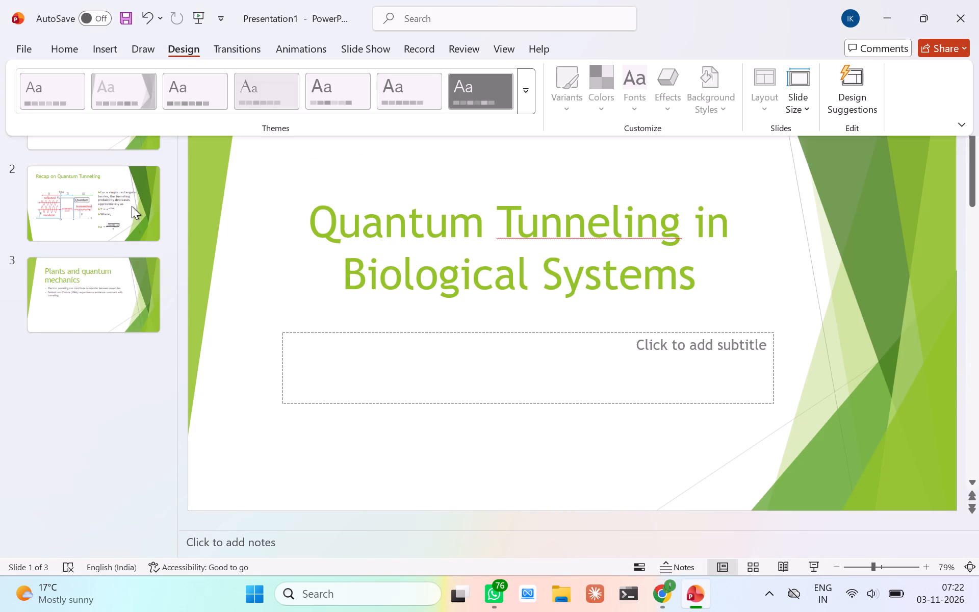
pyautogui.click(127, 307)
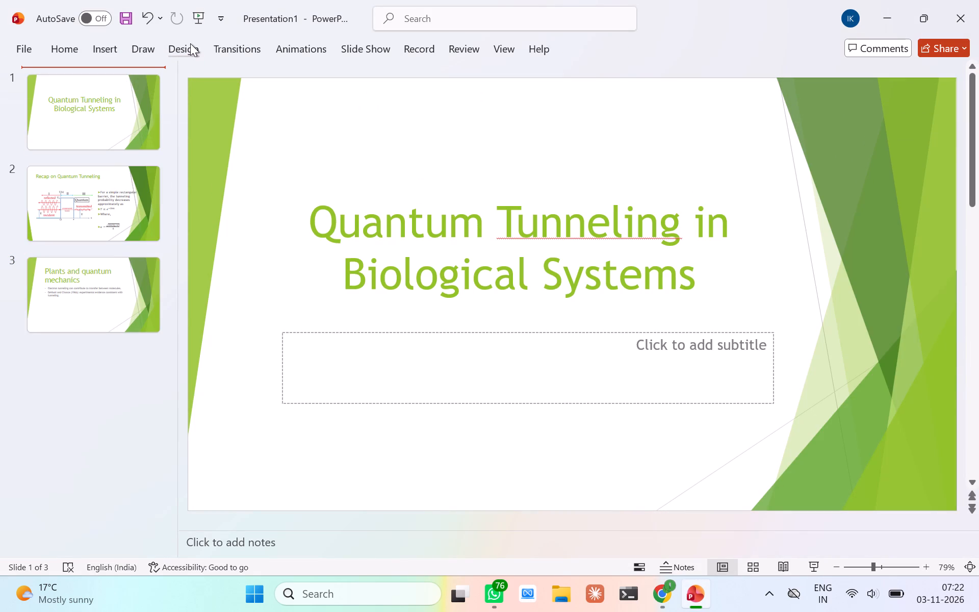
pyautogui.click(190, 43)
pyautogui.doubleClick(114, 331)
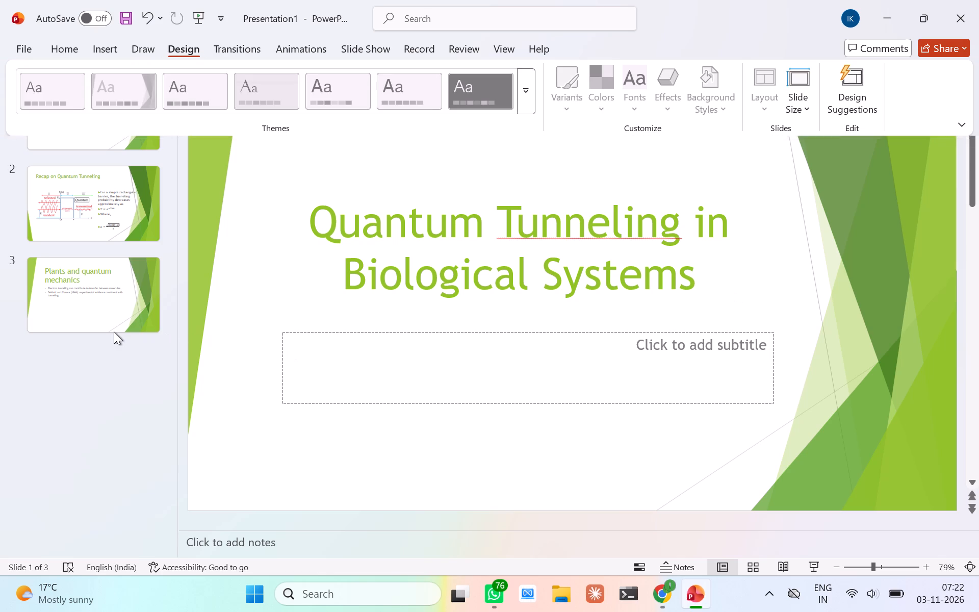
pyautogui.click(107, 306)
pyautogui.click(199, 48)
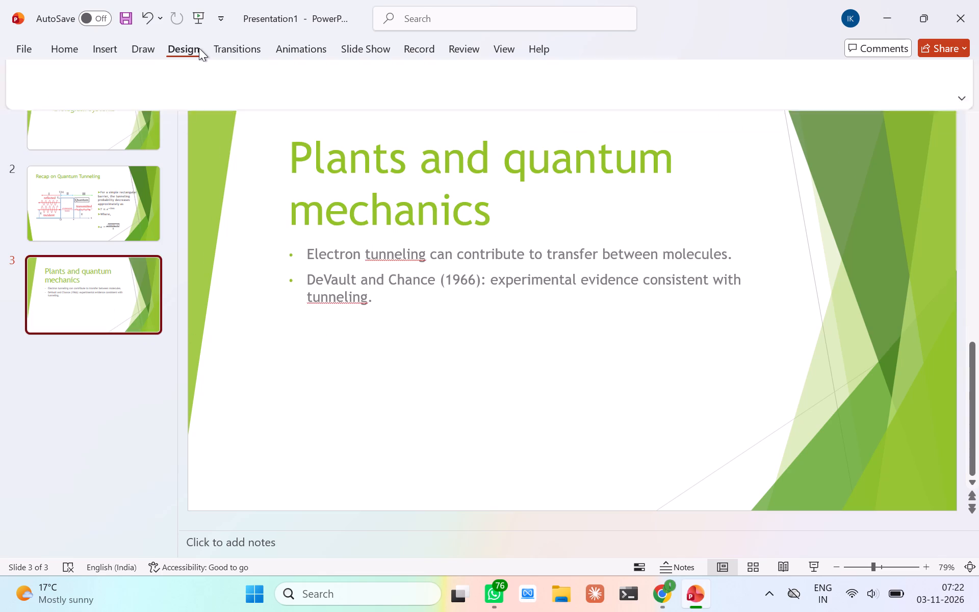
pyautogui.click(873, 93)
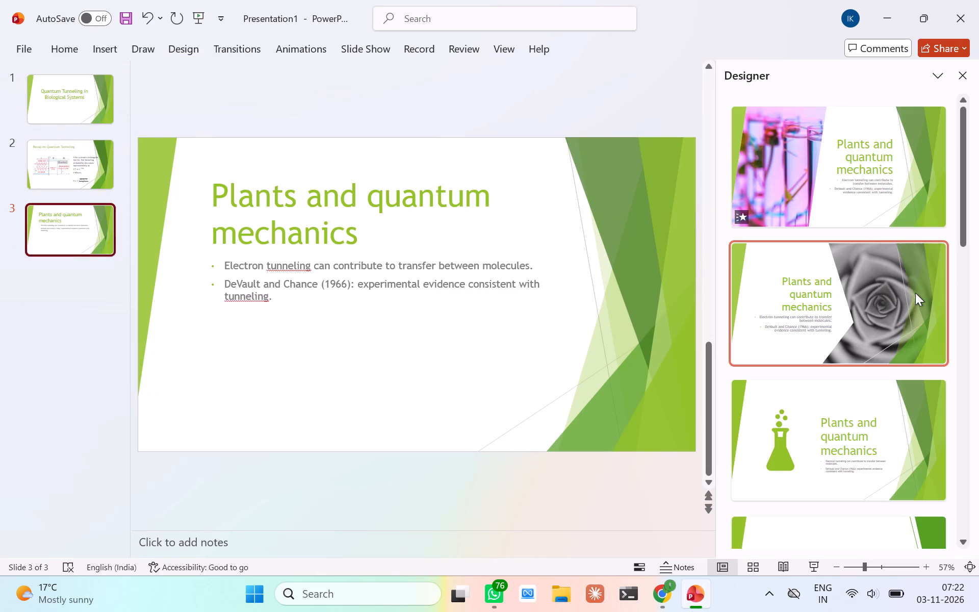
pyautogui.scroll(-3, 915, 293)
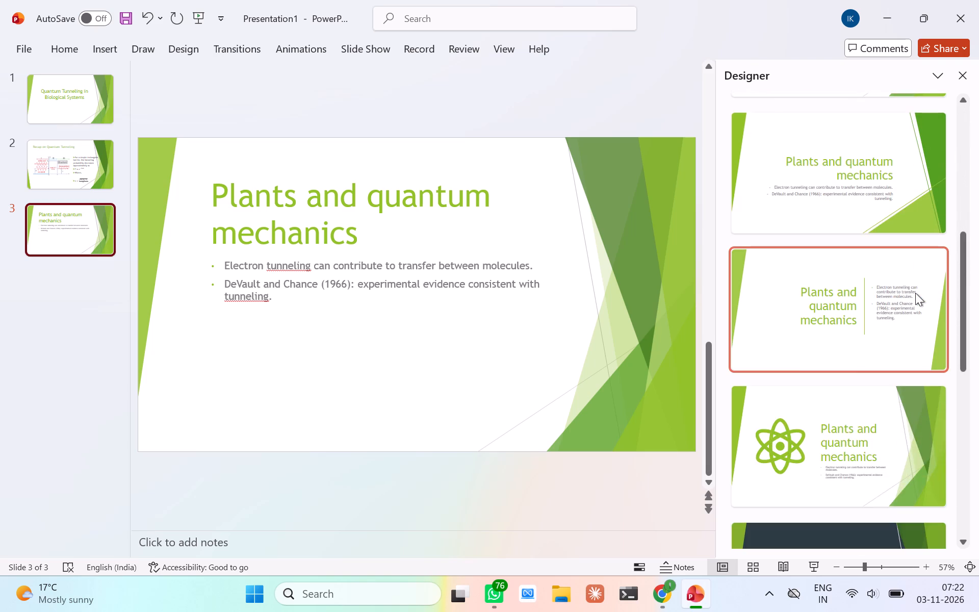
pyautogui.scroll(-4, 915, 293)
pyautogui.scroll(3, 915, 293)
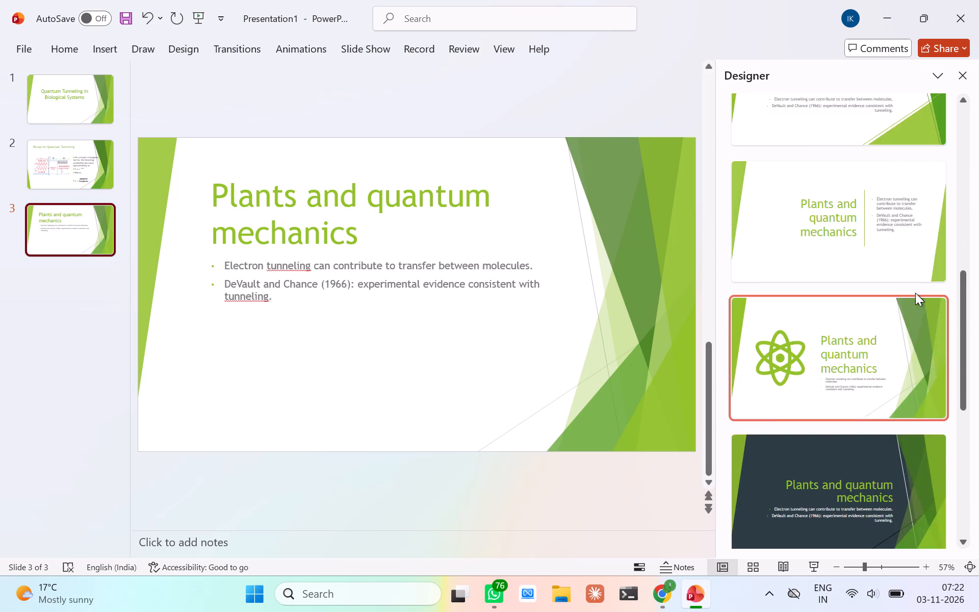
pyautogui.scroll(2, 915, 293)
pyautogui.scroll(-5, 915, 293)
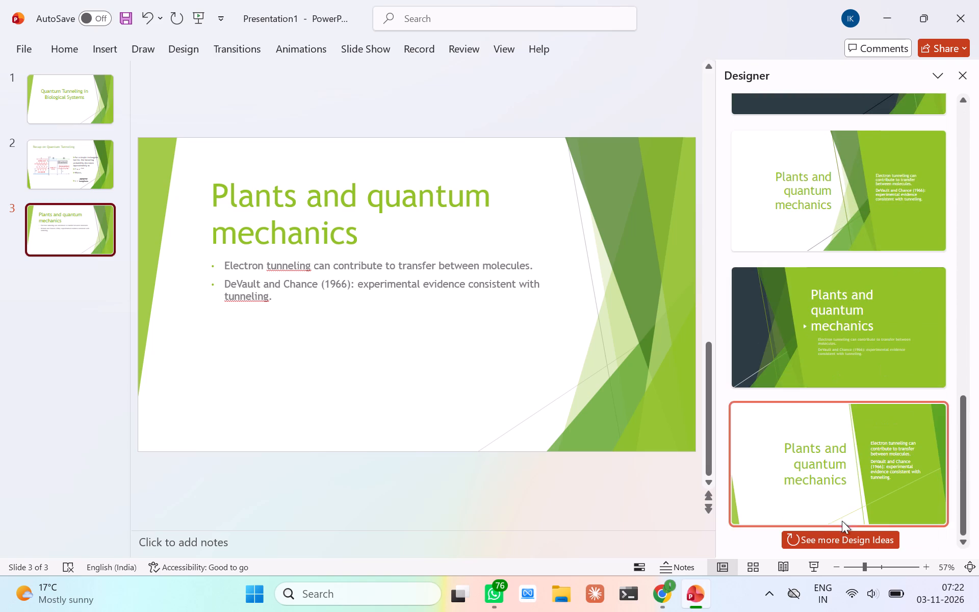
pyautogui.click(847, 537)
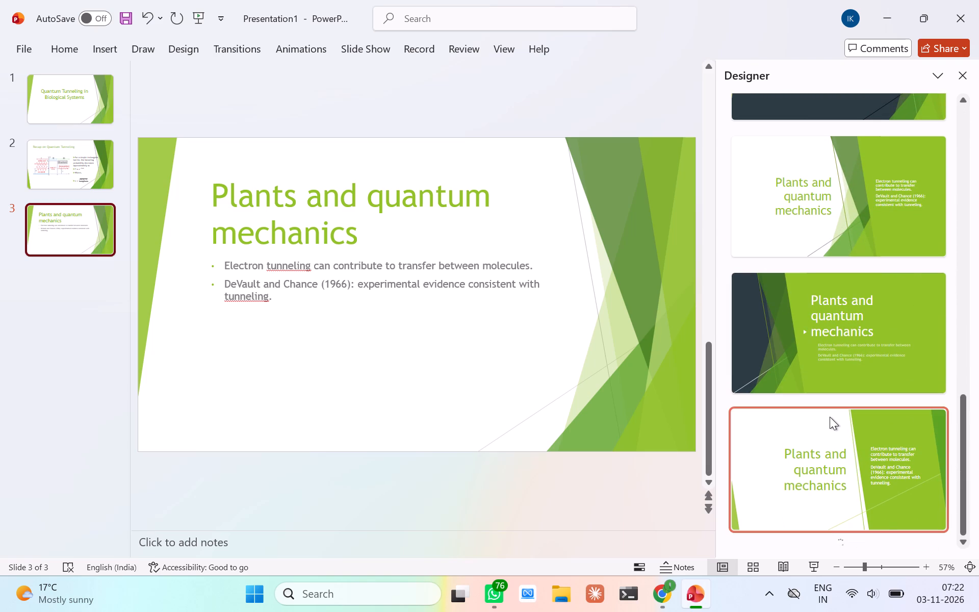
pyautogui.scroll(-6, 830, 417)
pyautogui.scroll(4, 824, 460)
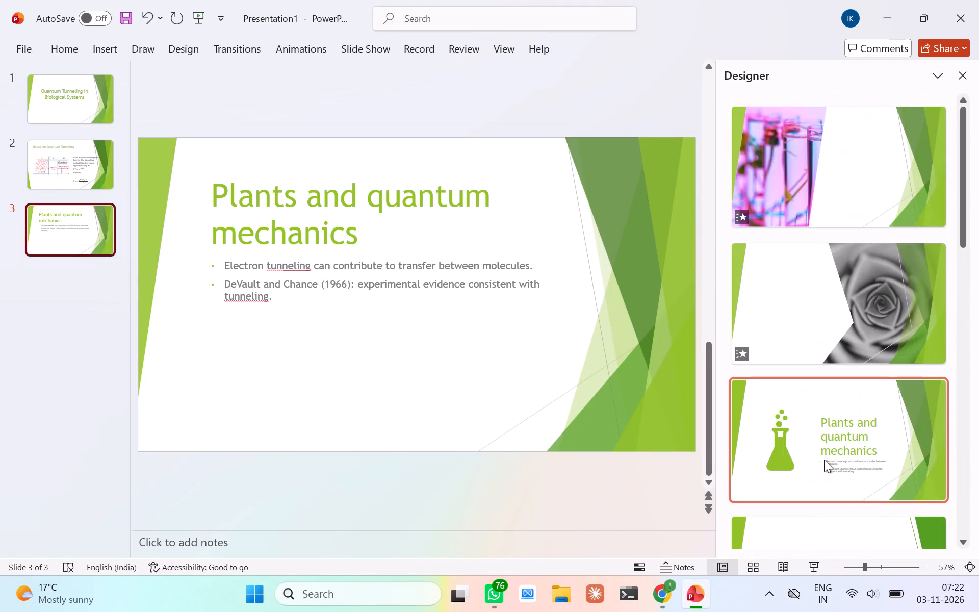
pyautogui.scroll(-8, 752, 292)
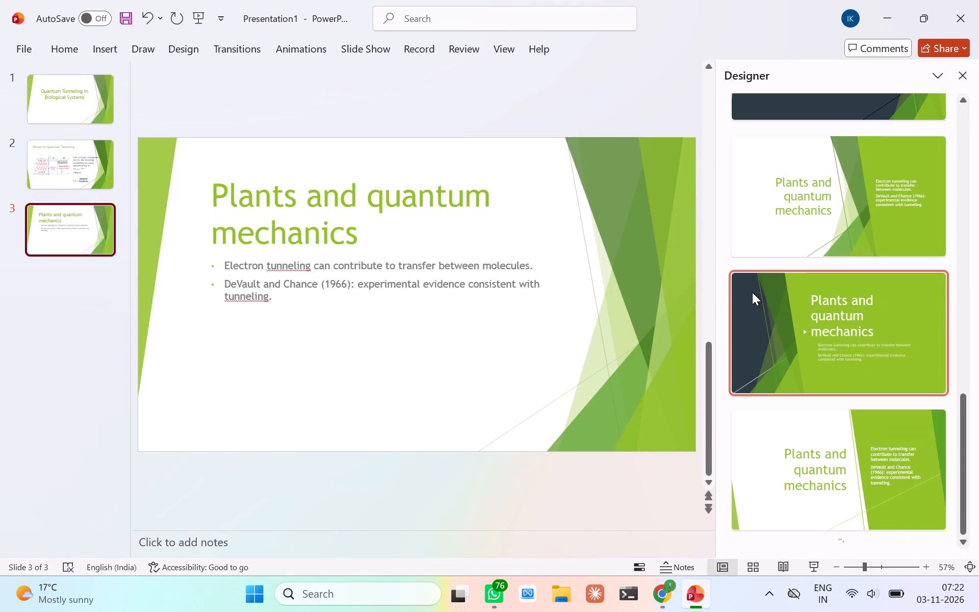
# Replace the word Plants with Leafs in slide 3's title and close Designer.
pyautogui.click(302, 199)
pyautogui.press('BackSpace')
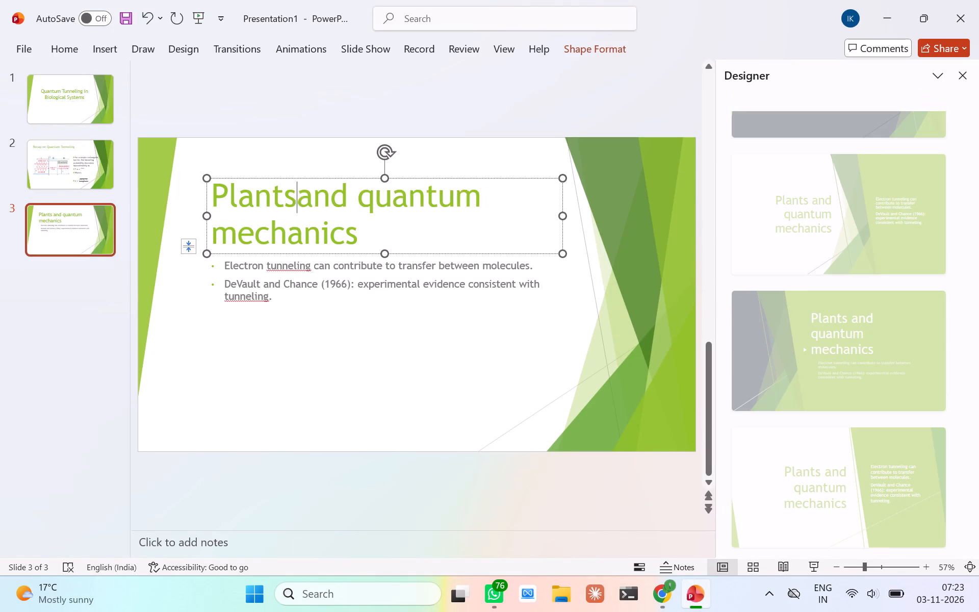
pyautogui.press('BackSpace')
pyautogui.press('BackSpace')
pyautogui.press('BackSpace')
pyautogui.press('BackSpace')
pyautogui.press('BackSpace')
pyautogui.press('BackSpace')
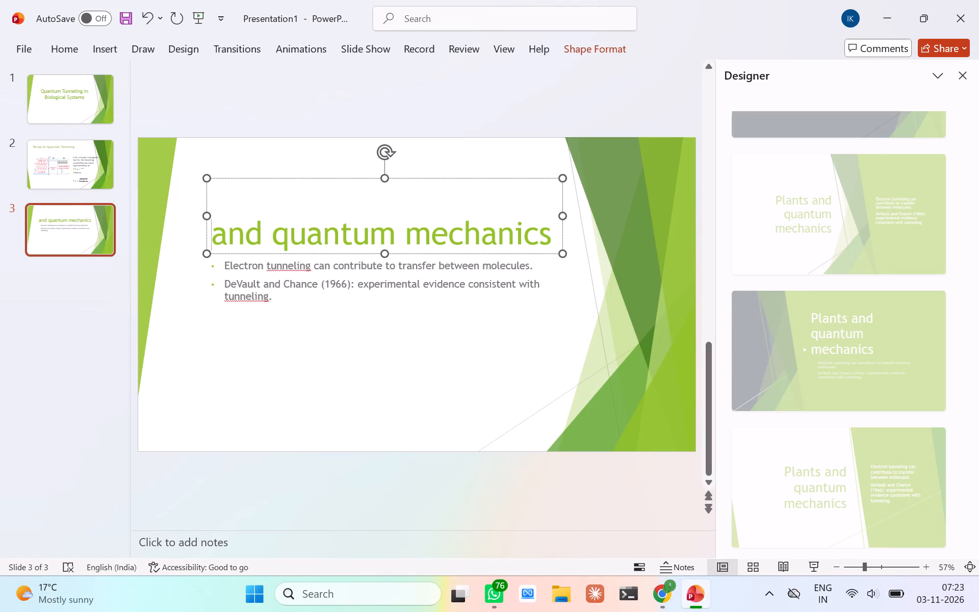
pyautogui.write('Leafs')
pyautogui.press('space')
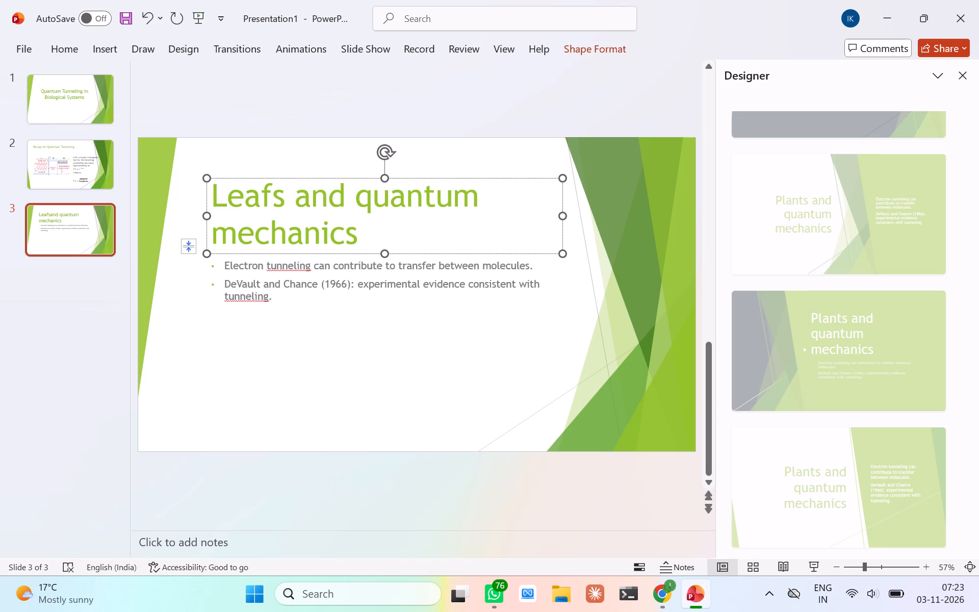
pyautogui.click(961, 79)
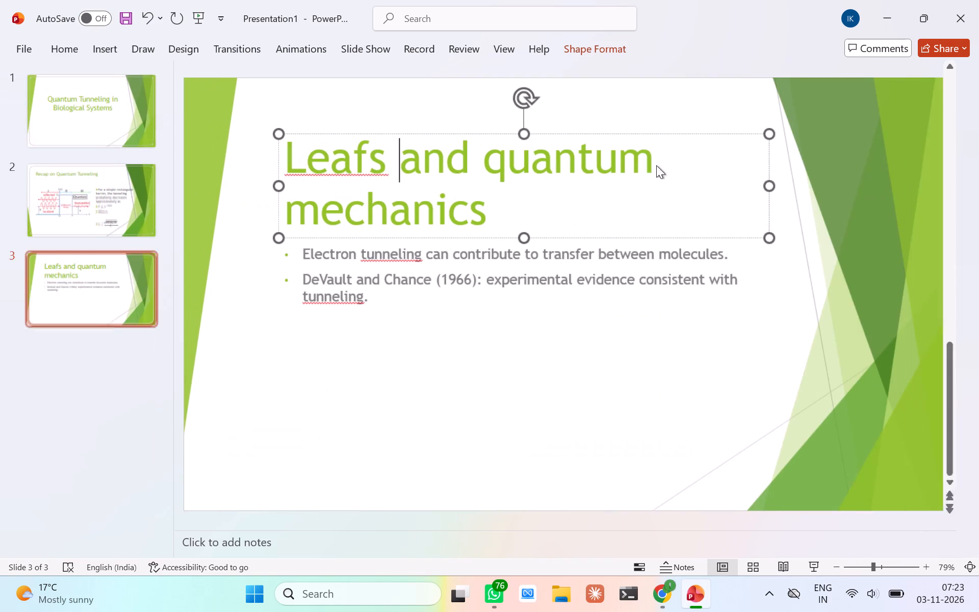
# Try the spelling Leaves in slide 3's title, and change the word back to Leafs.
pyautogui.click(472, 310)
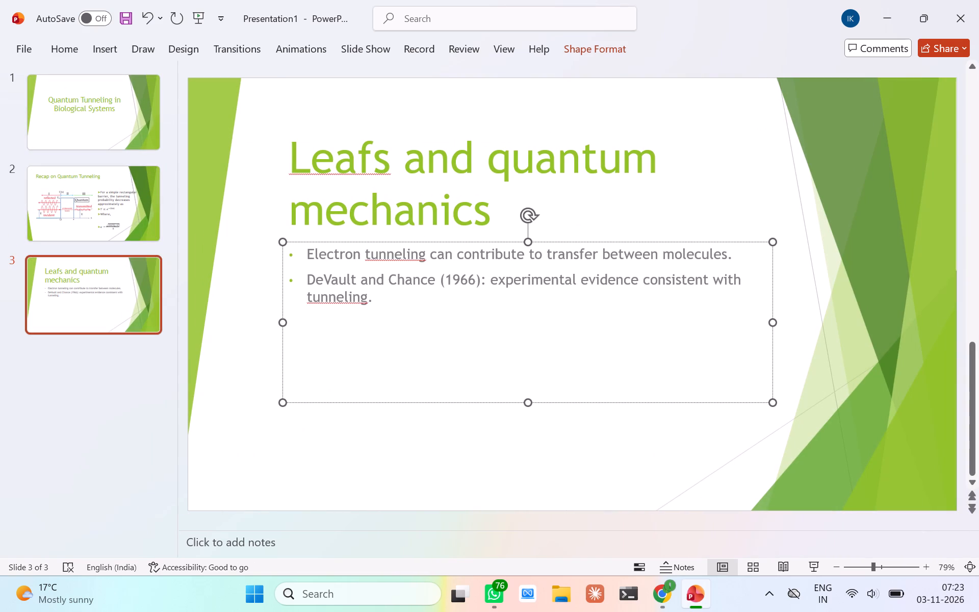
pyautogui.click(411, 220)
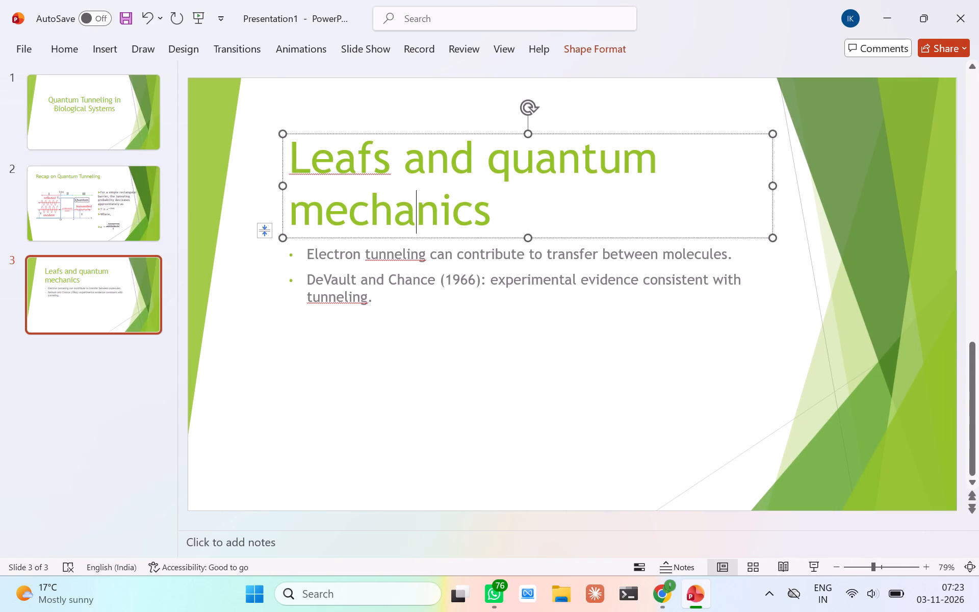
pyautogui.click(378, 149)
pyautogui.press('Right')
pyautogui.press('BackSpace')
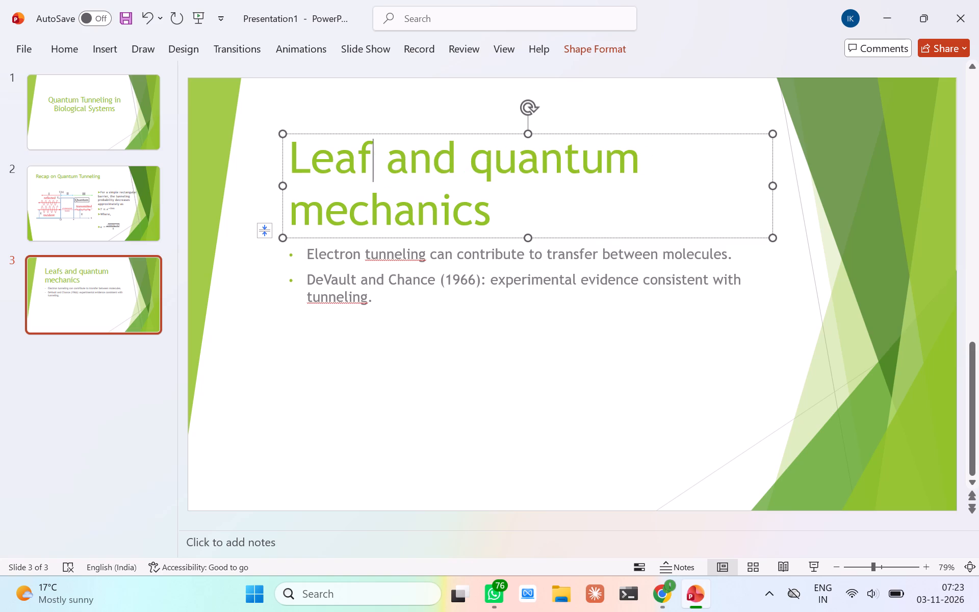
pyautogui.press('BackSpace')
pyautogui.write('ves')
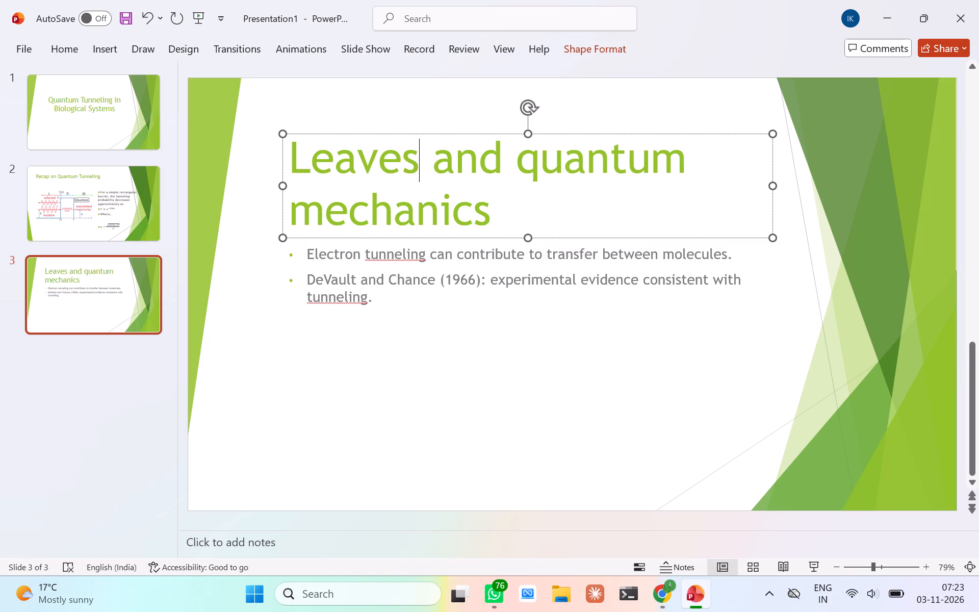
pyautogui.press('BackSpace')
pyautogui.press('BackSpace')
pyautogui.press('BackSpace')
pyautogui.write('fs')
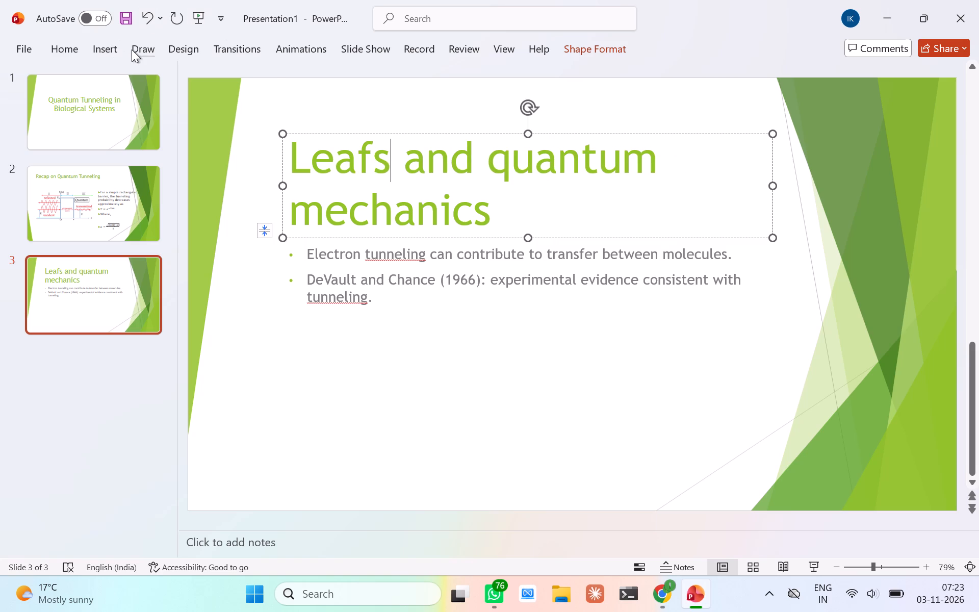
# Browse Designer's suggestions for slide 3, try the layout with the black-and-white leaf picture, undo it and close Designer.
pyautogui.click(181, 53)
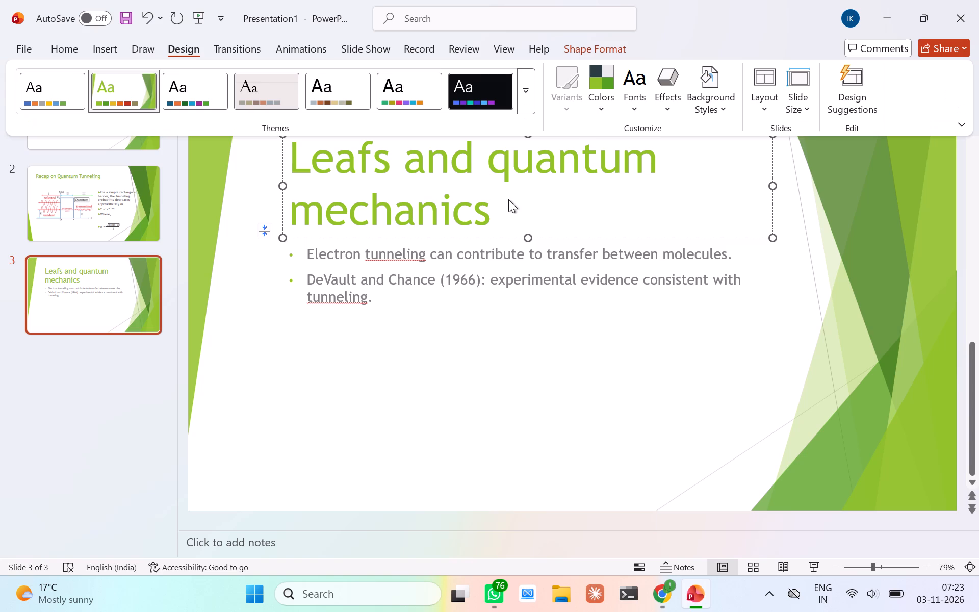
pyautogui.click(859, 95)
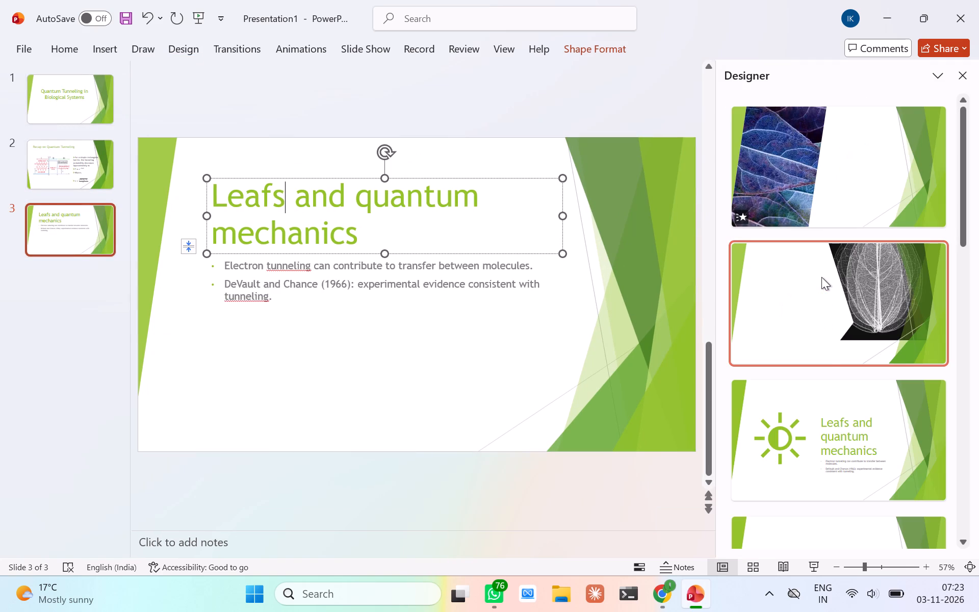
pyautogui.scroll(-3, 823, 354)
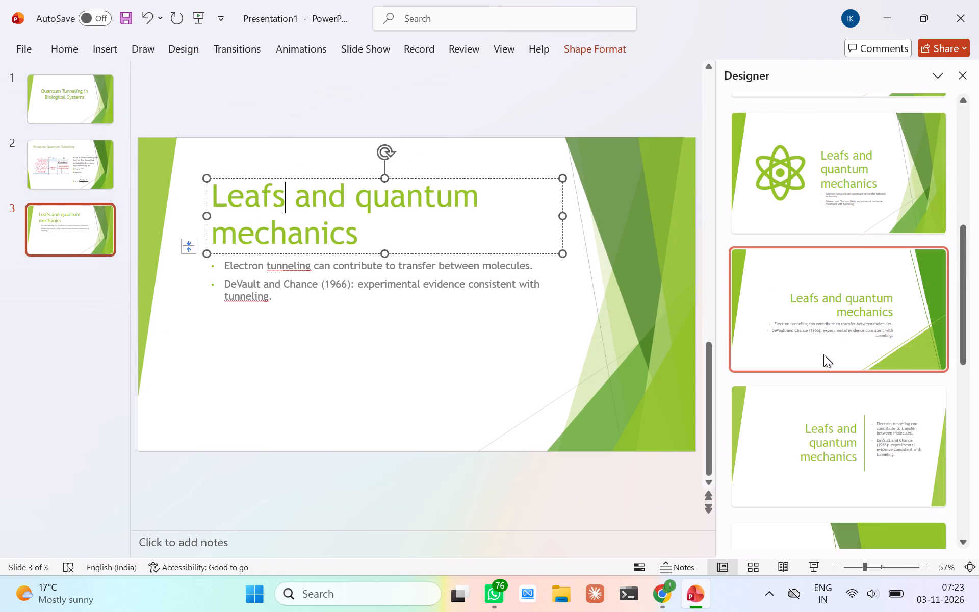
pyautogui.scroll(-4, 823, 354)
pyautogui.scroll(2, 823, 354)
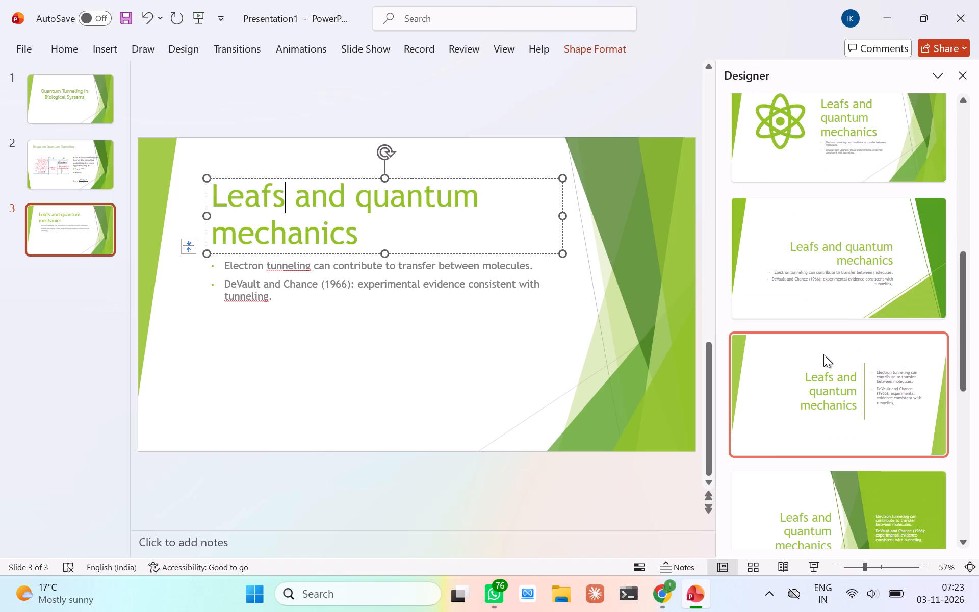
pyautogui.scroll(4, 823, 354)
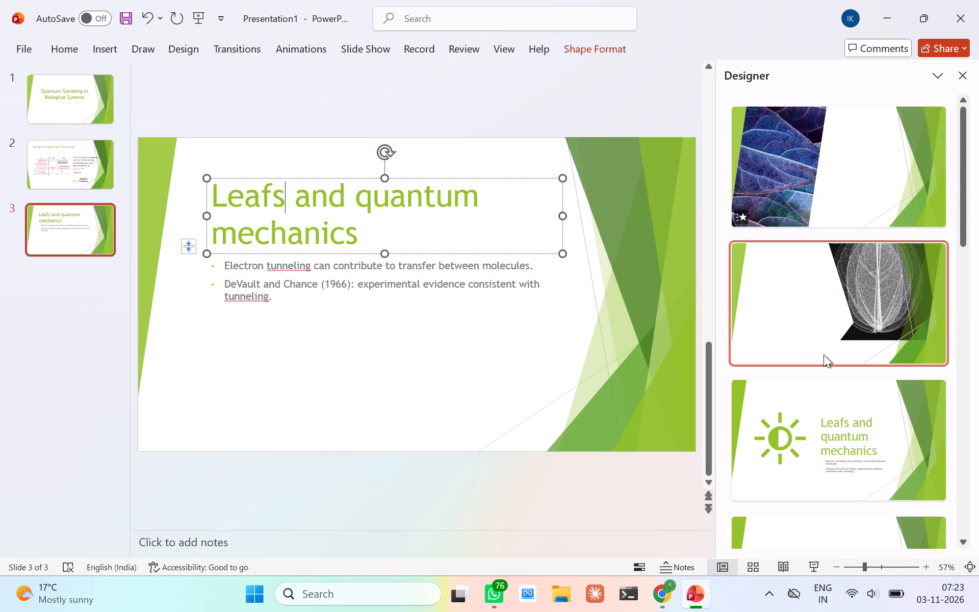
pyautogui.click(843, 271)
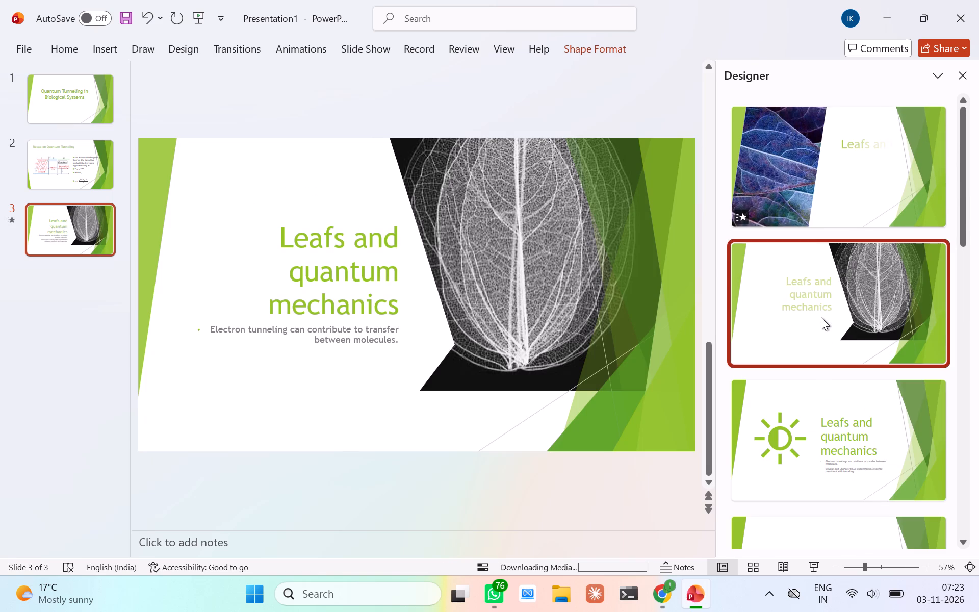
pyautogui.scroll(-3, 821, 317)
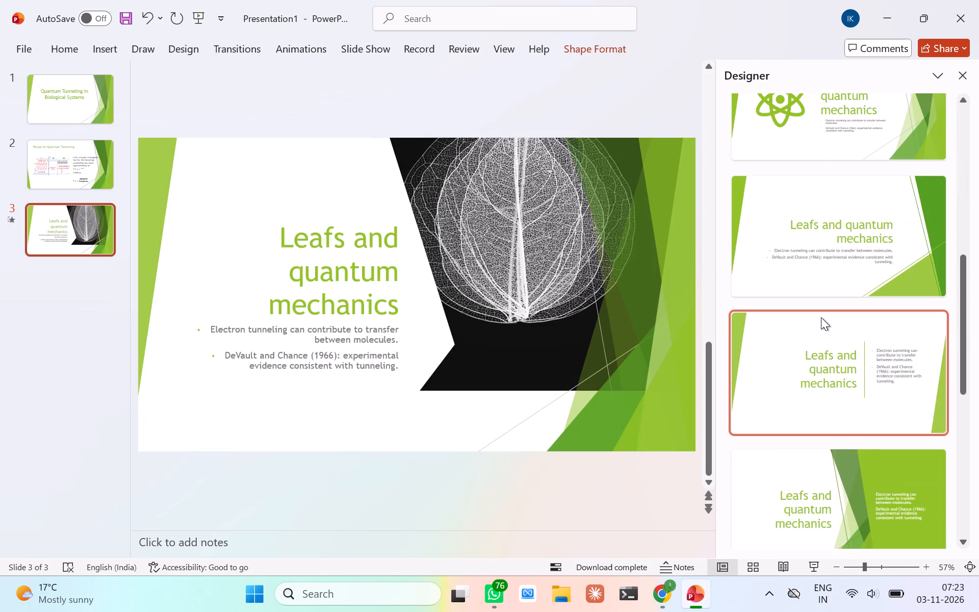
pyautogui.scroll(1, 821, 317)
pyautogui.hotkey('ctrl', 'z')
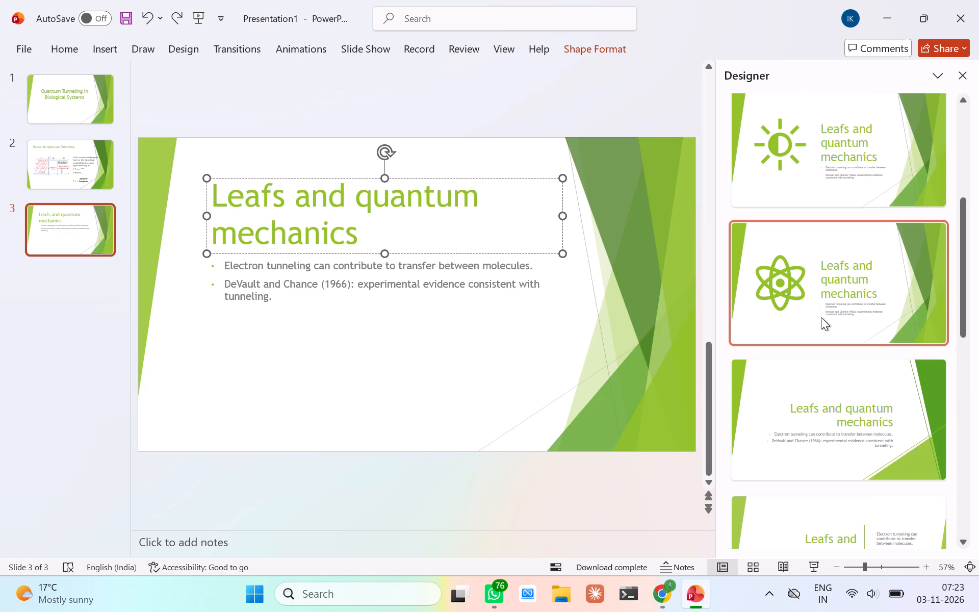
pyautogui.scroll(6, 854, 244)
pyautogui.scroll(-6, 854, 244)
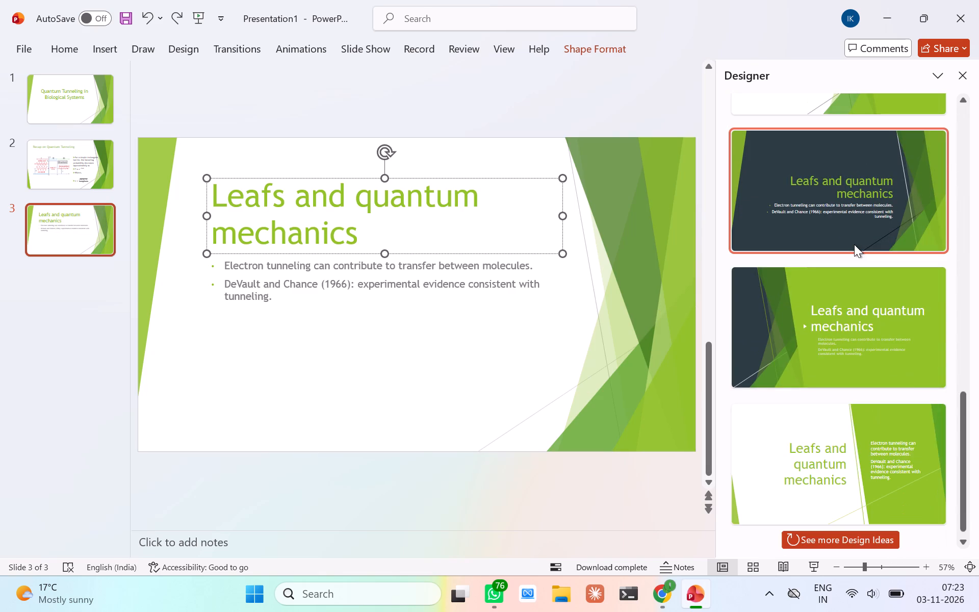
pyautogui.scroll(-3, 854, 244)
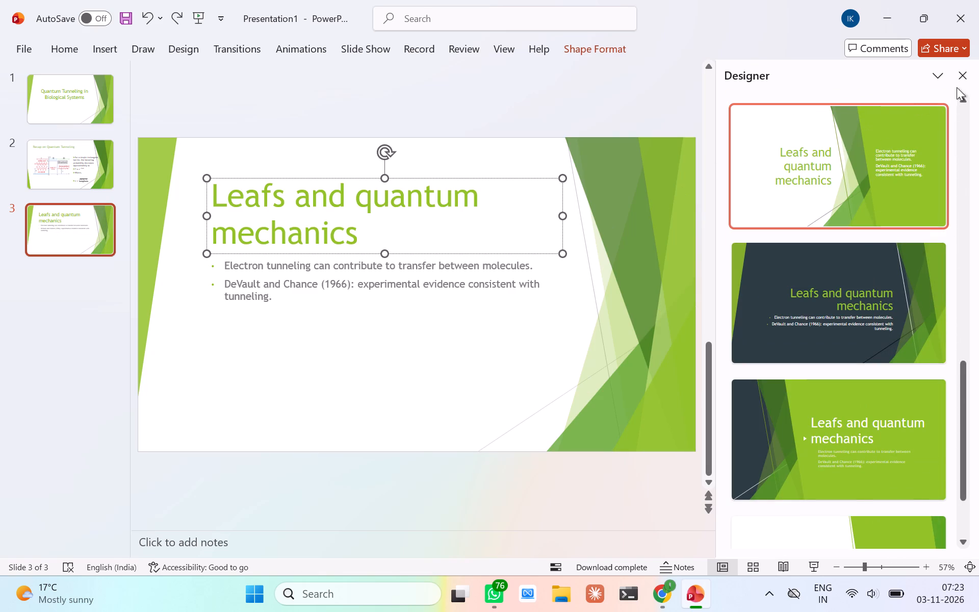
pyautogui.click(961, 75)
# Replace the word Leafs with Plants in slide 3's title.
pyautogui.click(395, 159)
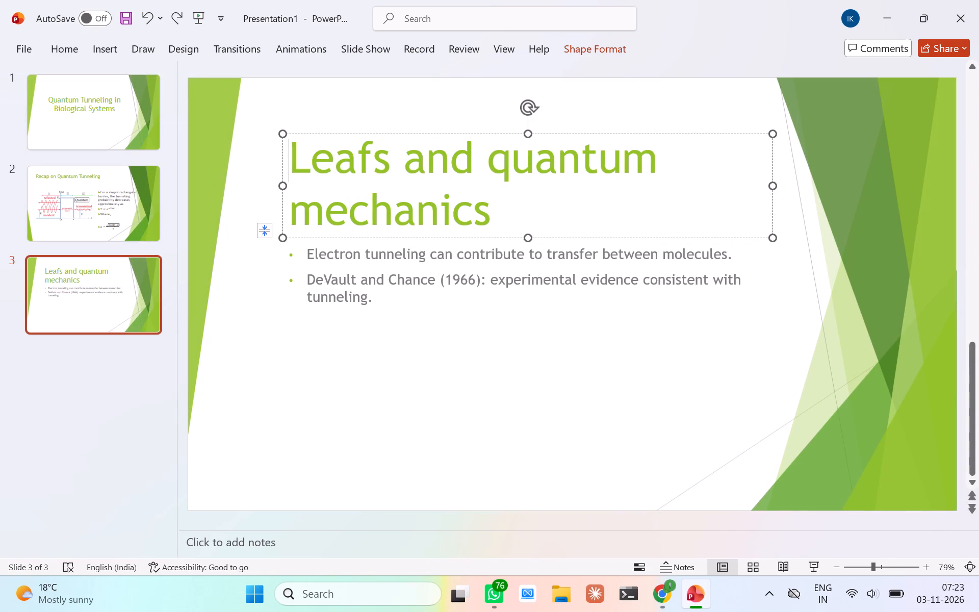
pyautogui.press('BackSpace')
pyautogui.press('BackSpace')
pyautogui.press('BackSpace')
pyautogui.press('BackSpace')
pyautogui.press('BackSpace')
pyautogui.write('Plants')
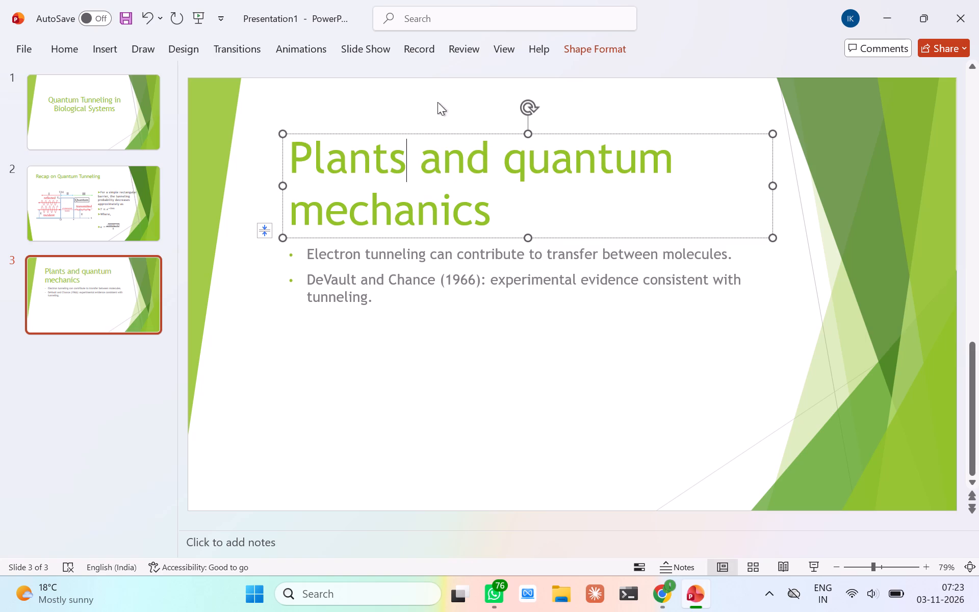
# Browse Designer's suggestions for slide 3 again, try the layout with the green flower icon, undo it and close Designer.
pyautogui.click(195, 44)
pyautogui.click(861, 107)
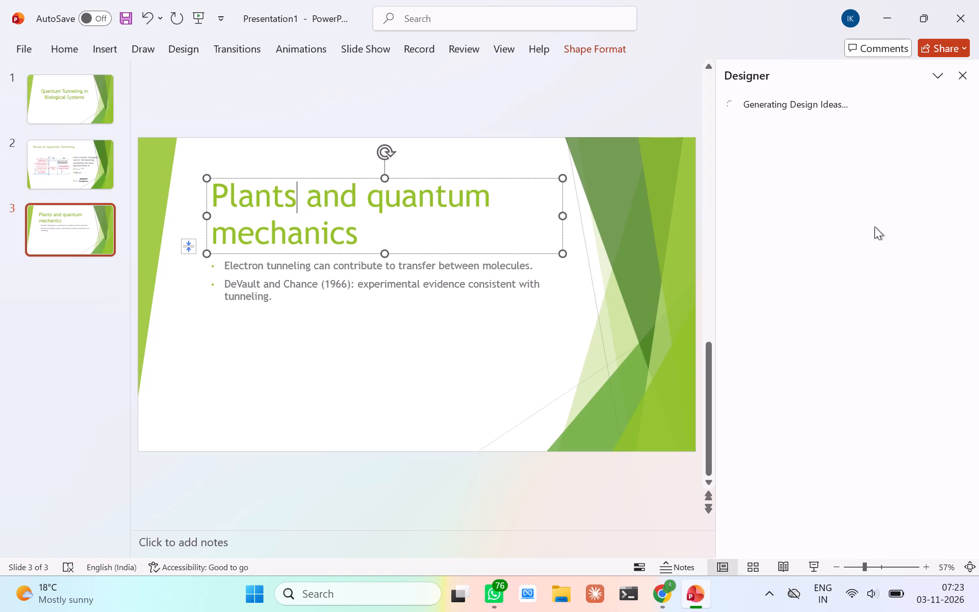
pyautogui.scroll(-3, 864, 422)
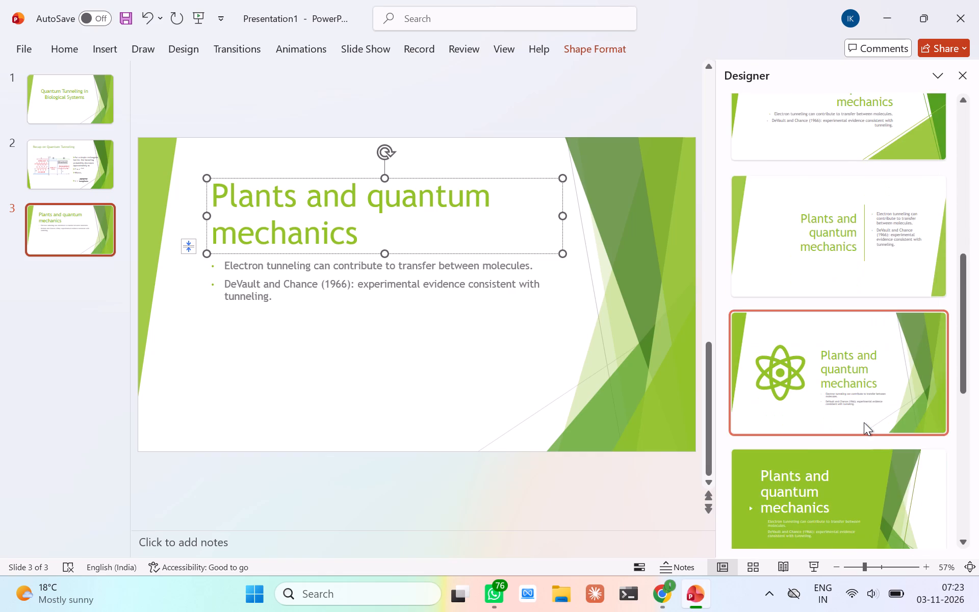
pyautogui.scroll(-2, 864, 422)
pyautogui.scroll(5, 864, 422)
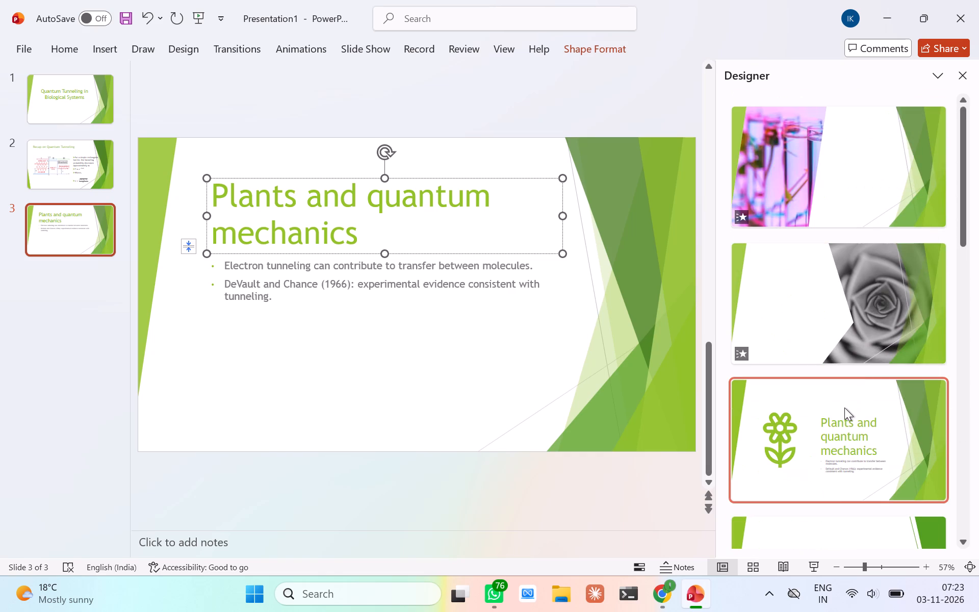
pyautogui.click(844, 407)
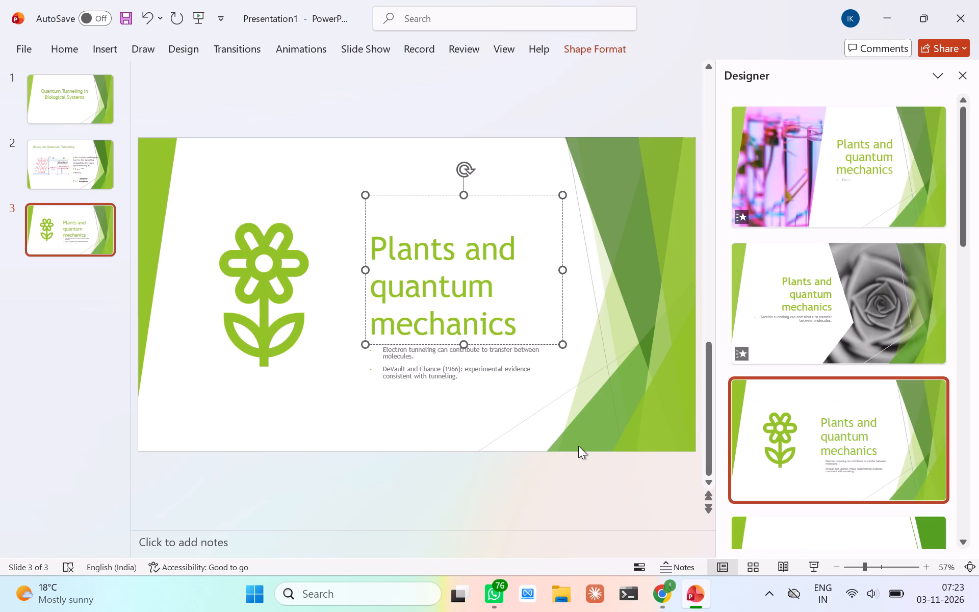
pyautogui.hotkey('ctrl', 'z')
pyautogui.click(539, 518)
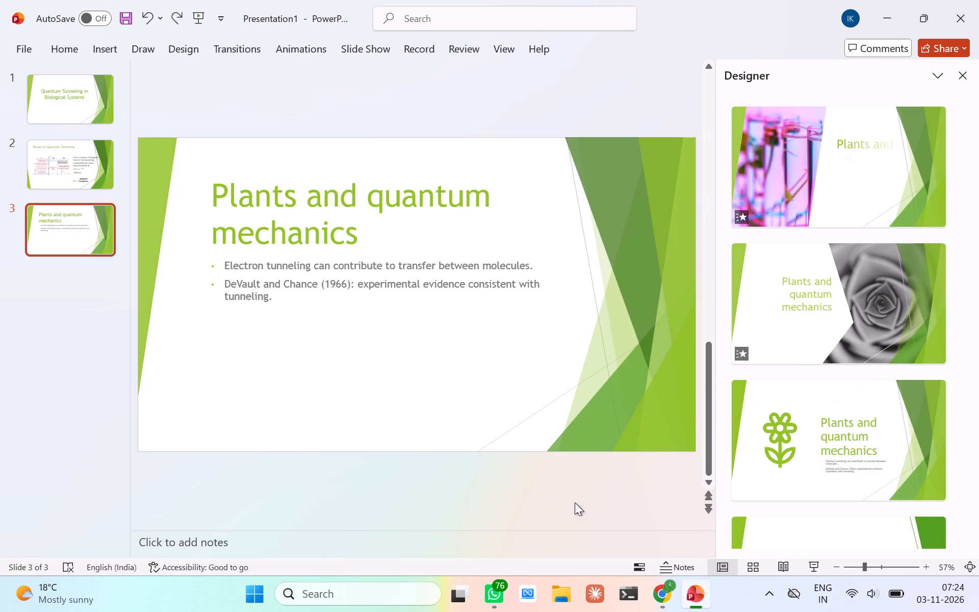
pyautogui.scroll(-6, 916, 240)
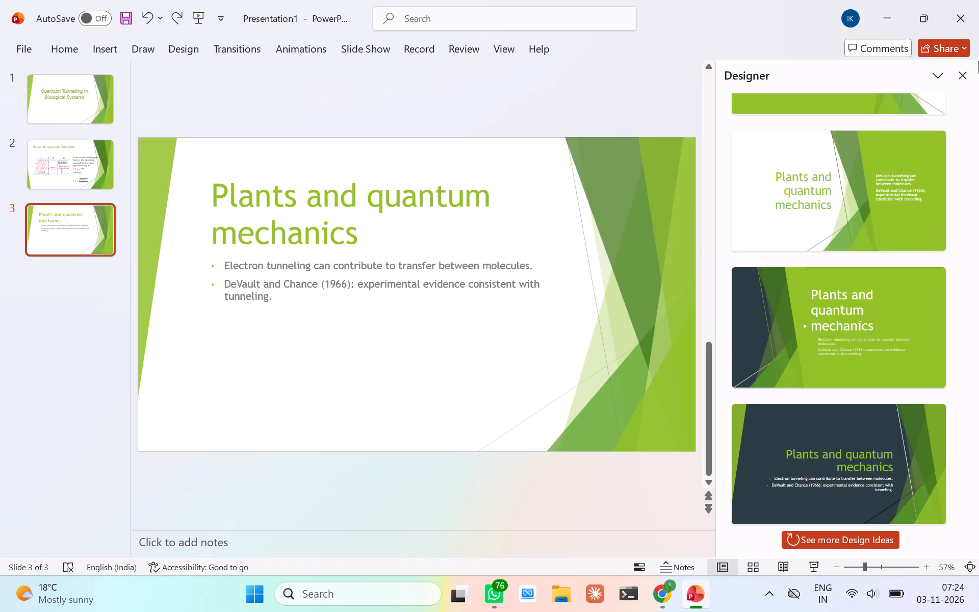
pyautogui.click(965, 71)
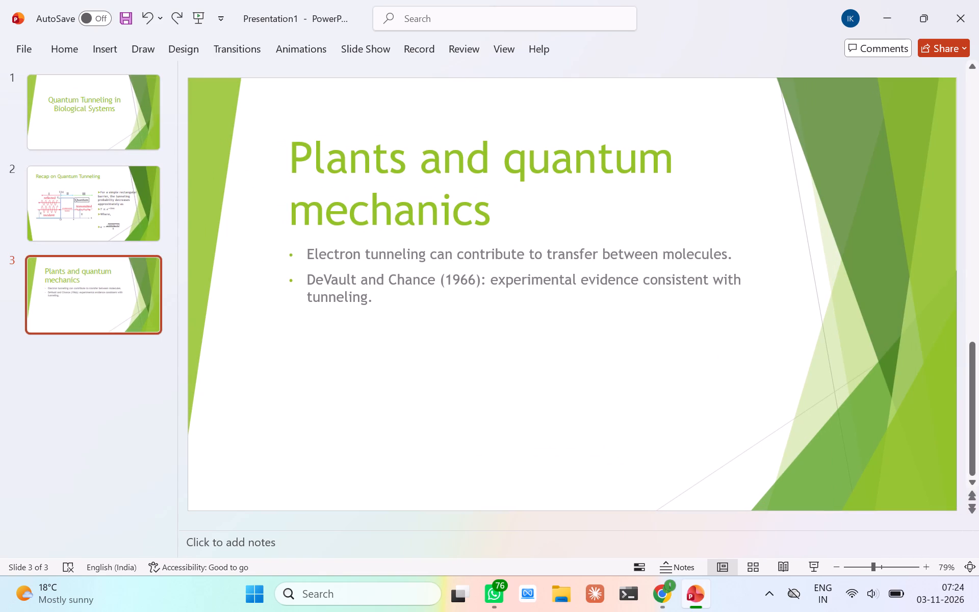
# Insert an empty line above the first bullet in slide 3's subtitle placeholder.
pyautogui.click(338, 273)
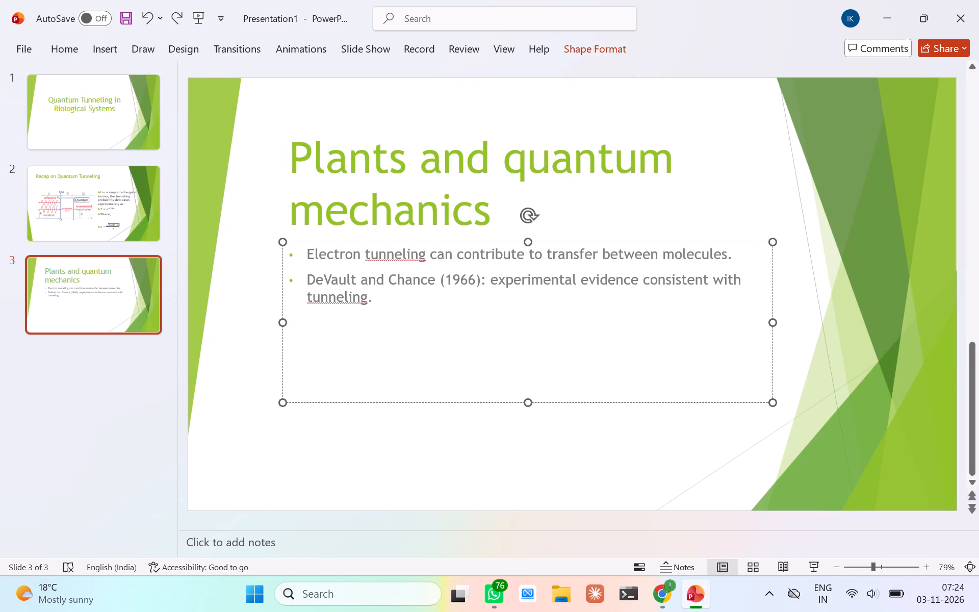
pyautogui.click(287, 250)
pyautogui.press('Return')
pyautogui.click(194, 346)
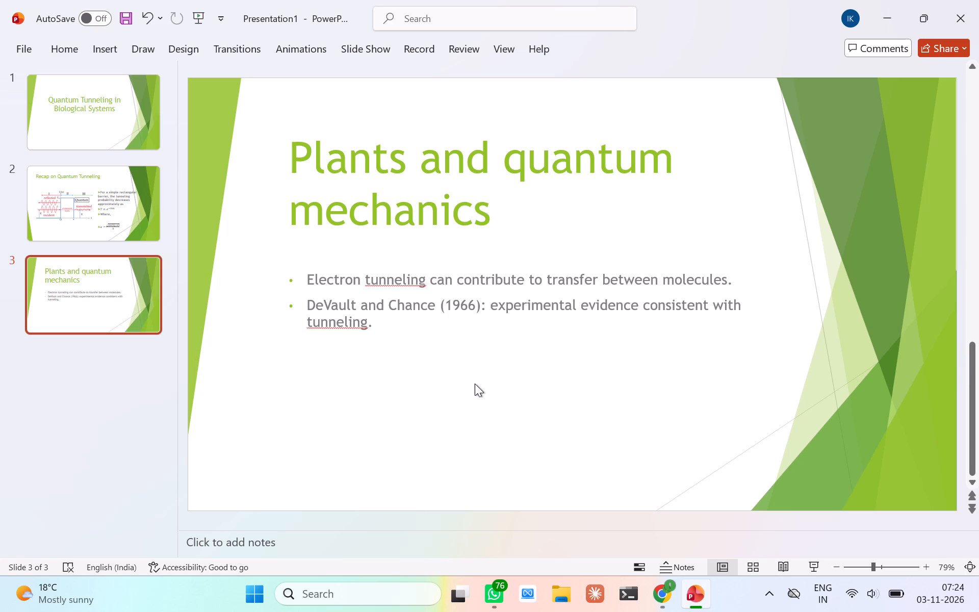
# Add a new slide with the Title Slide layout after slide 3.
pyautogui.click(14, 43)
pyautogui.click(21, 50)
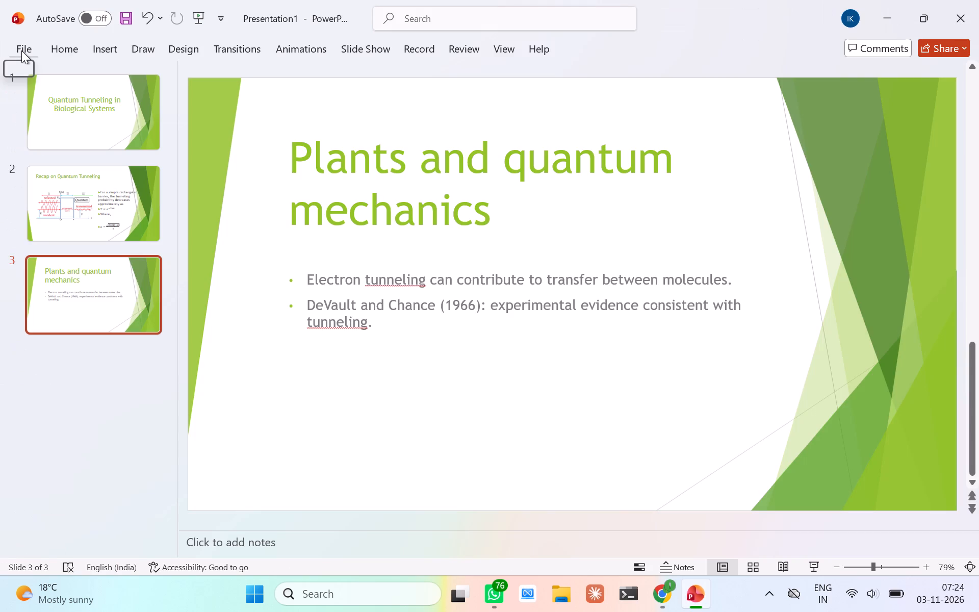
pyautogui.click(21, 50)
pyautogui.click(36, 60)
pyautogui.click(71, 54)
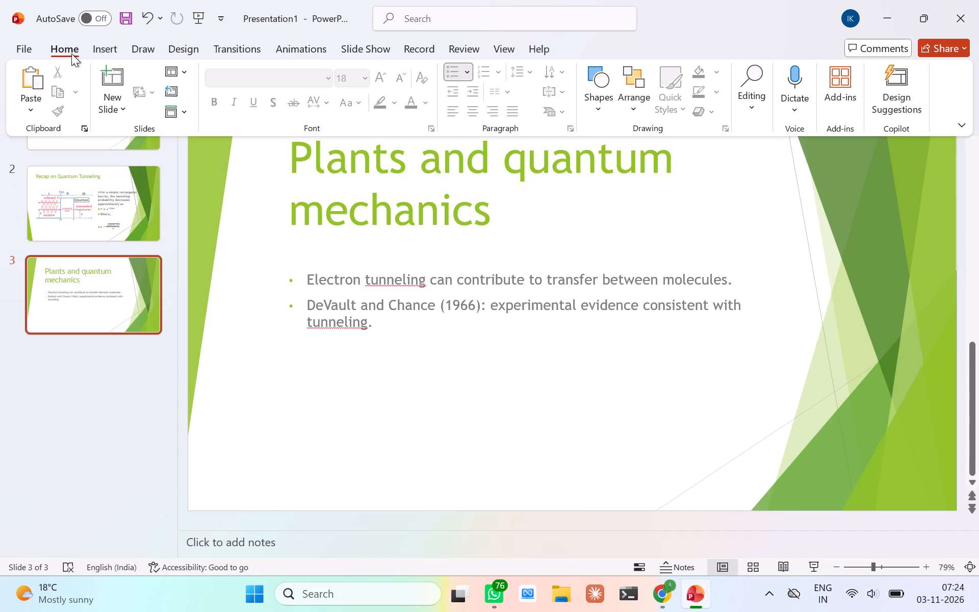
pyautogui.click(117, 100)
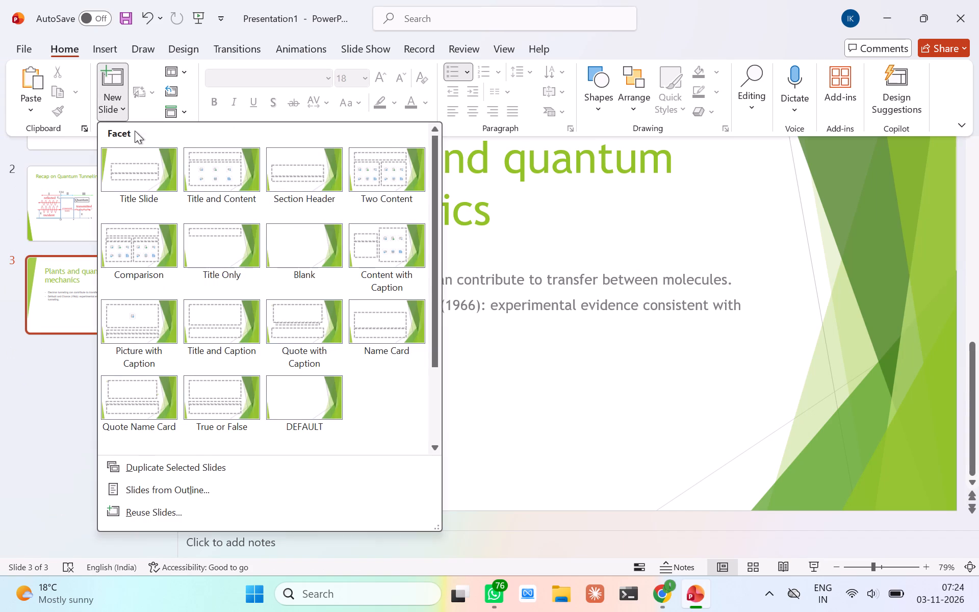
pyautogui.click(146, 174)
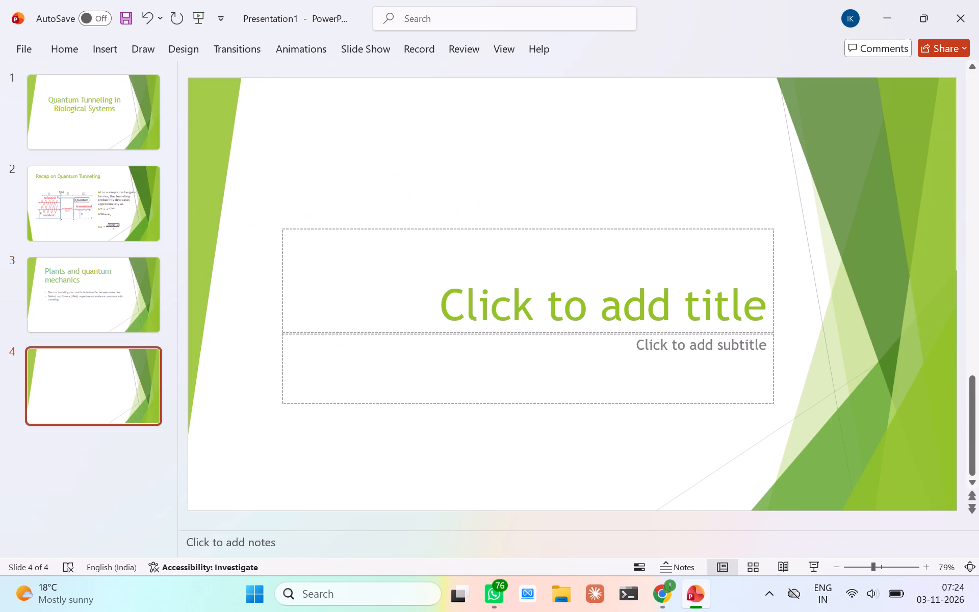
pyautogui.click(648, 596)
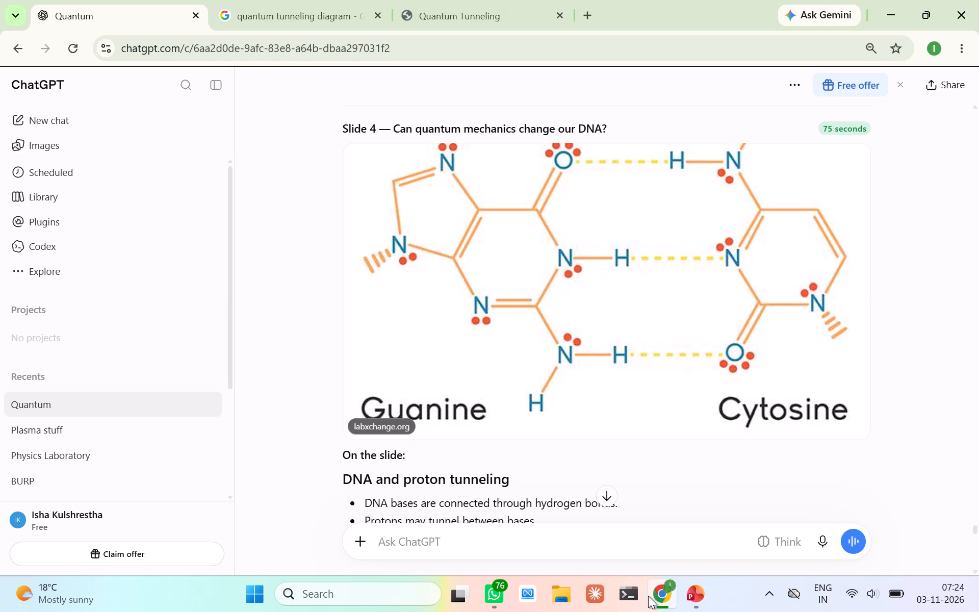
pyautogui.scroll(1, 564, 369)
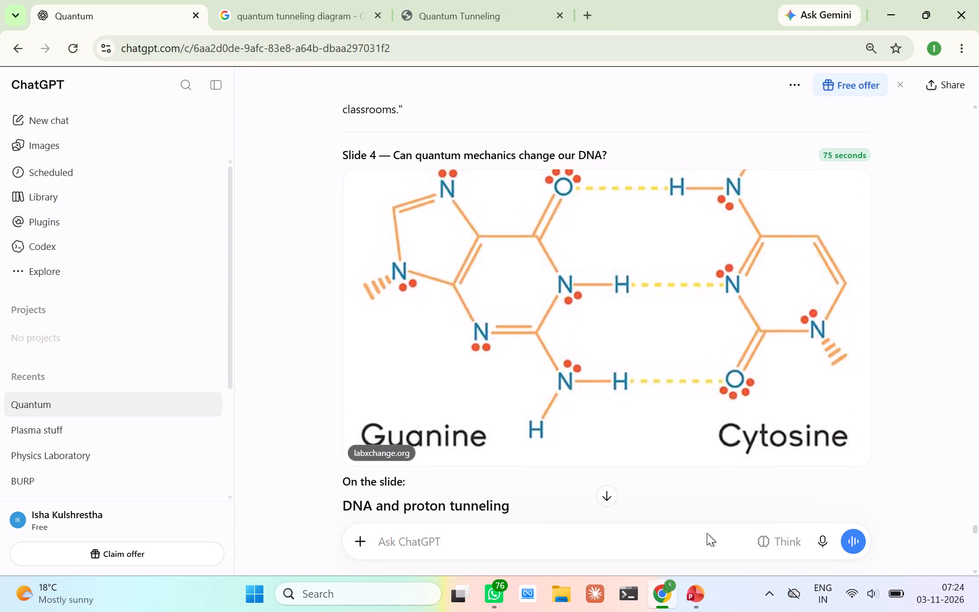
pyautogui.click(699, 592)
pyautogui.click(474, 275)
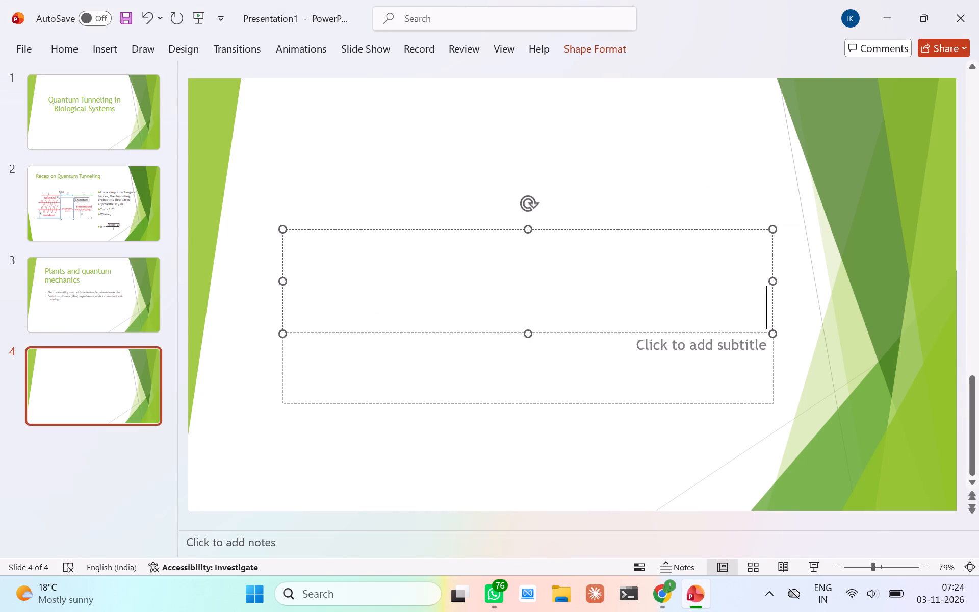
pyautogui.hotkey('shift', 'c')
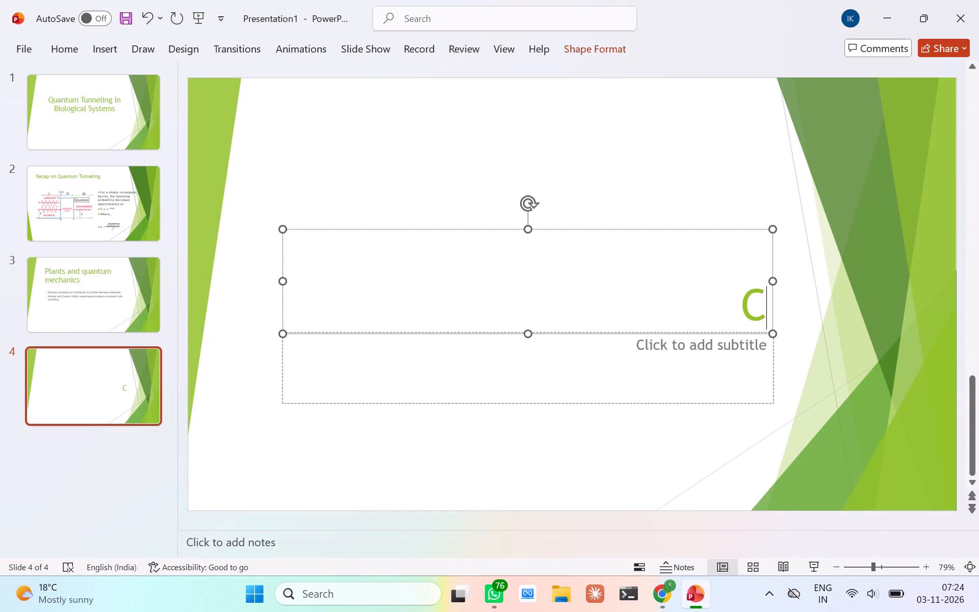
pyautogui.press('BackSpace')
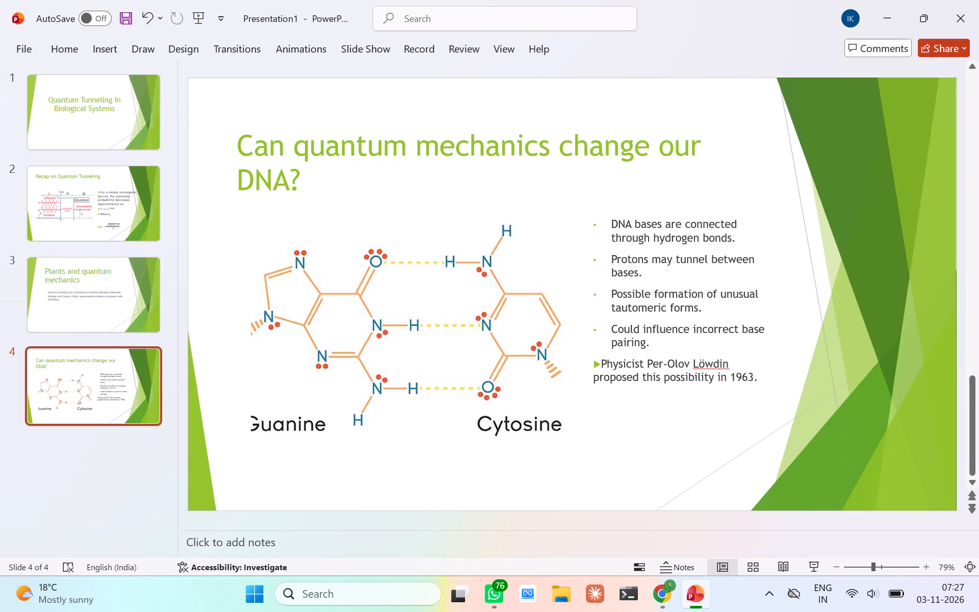
pyautogui.click(145, 275)
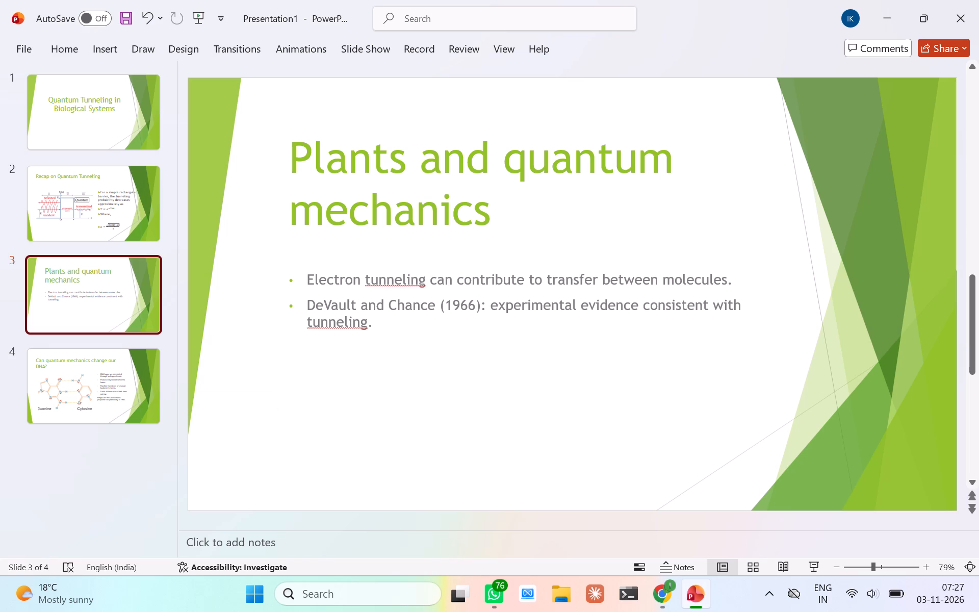
pyautogui.click(655, 600)
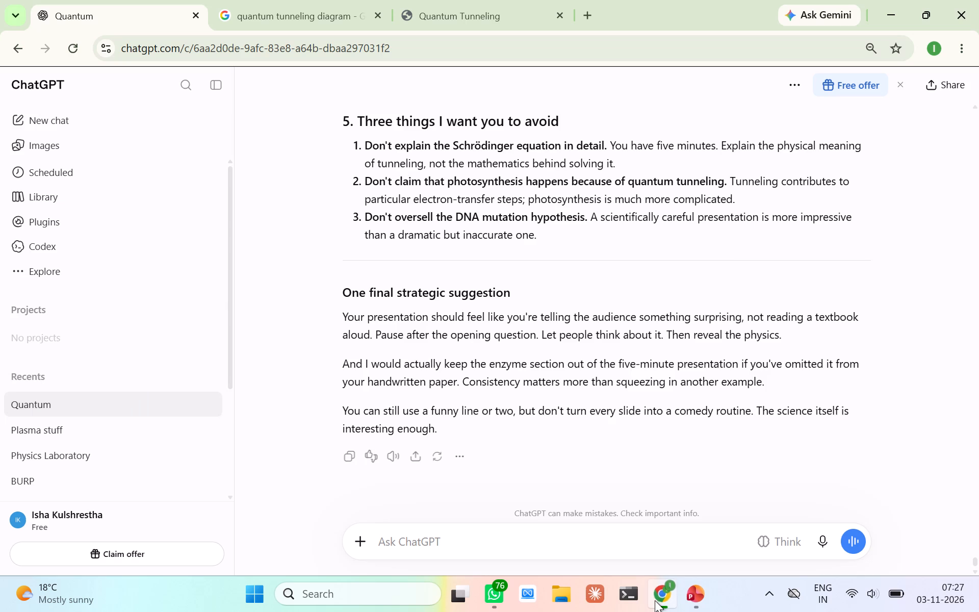
pyautogui.scroll(8, 625, 378)
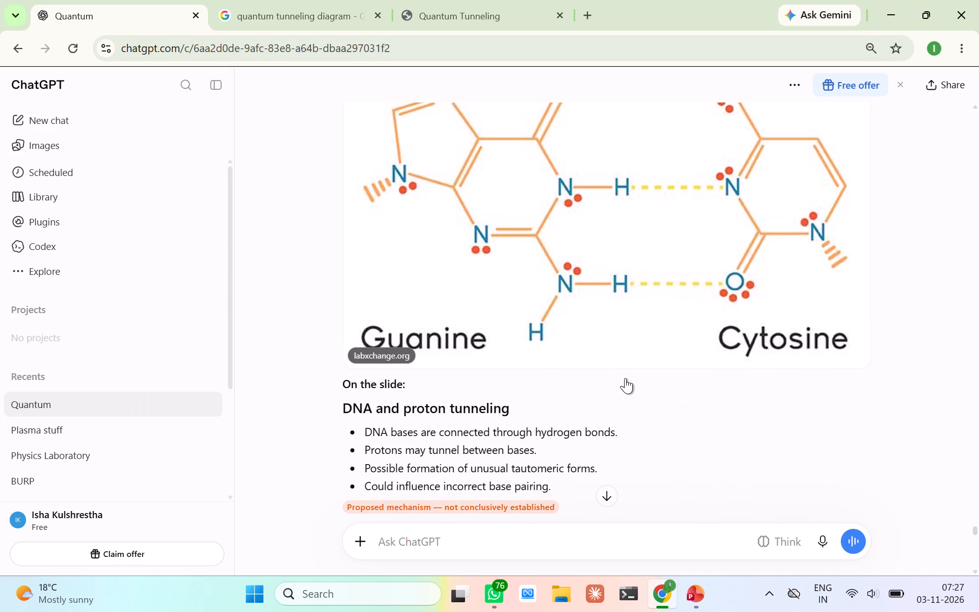
pyautogui.scroll(5, 625, 378)
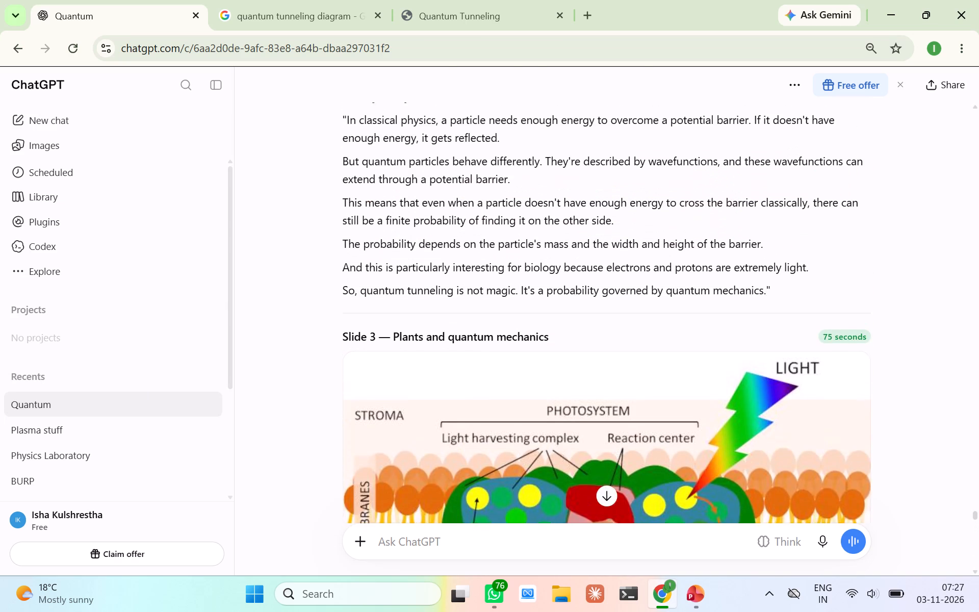
pyautogui.scroll(-2, 625, 378)
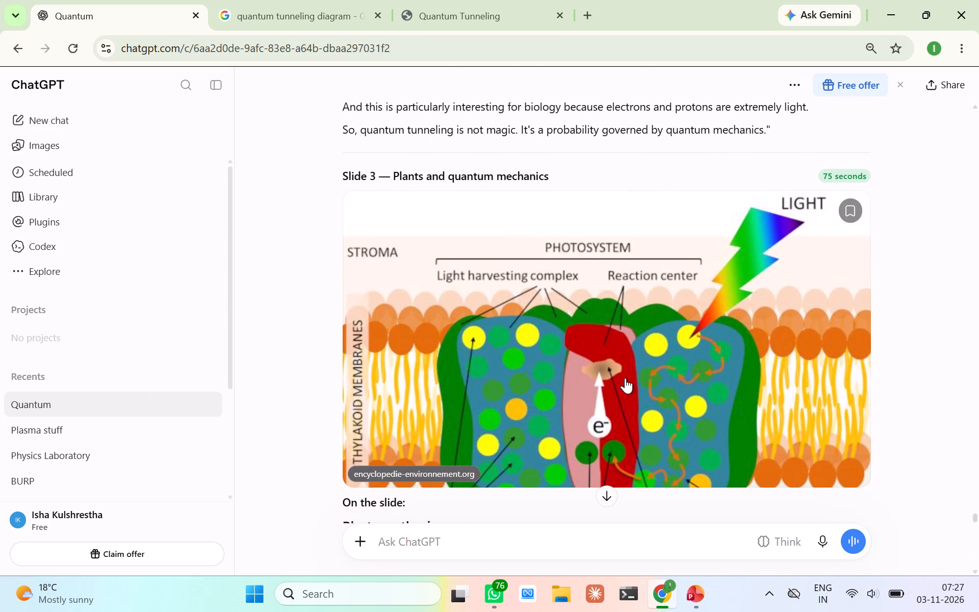
pyautogui.scroll(-1, 625, 378)
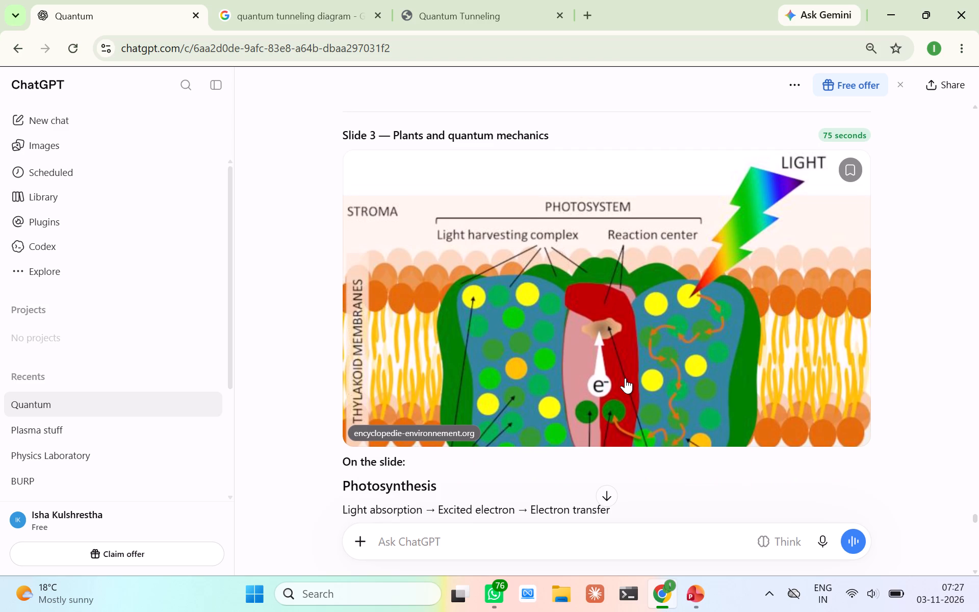
pyautogui.scroll(-2, 625, 378)
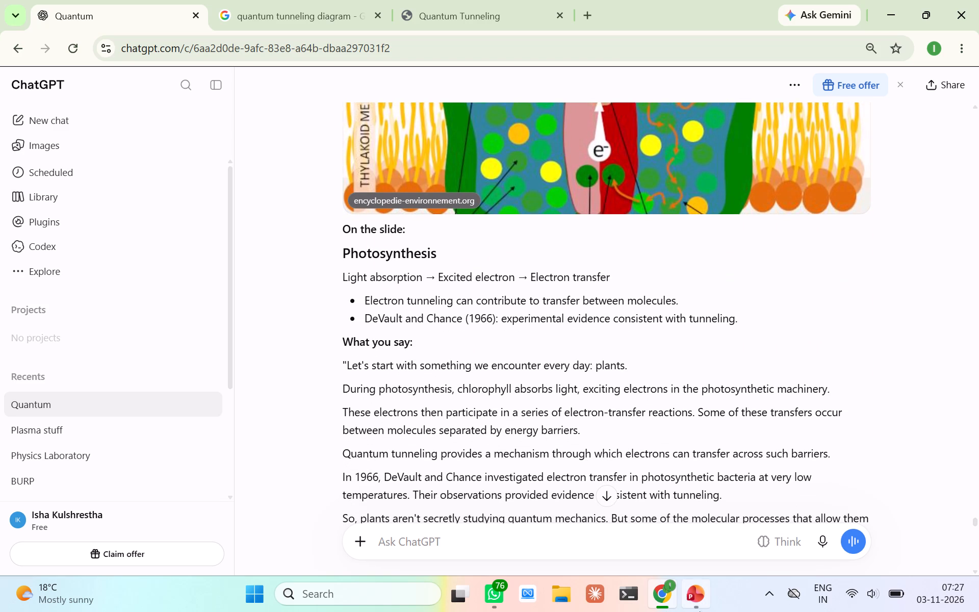
pyautogui.click(700, 611)
# Reread ChatGPT's suggested content for slides 2 to 4 in Chrome, including the photosynthesis and DNA sections.
pyautogui.click(669, 604)
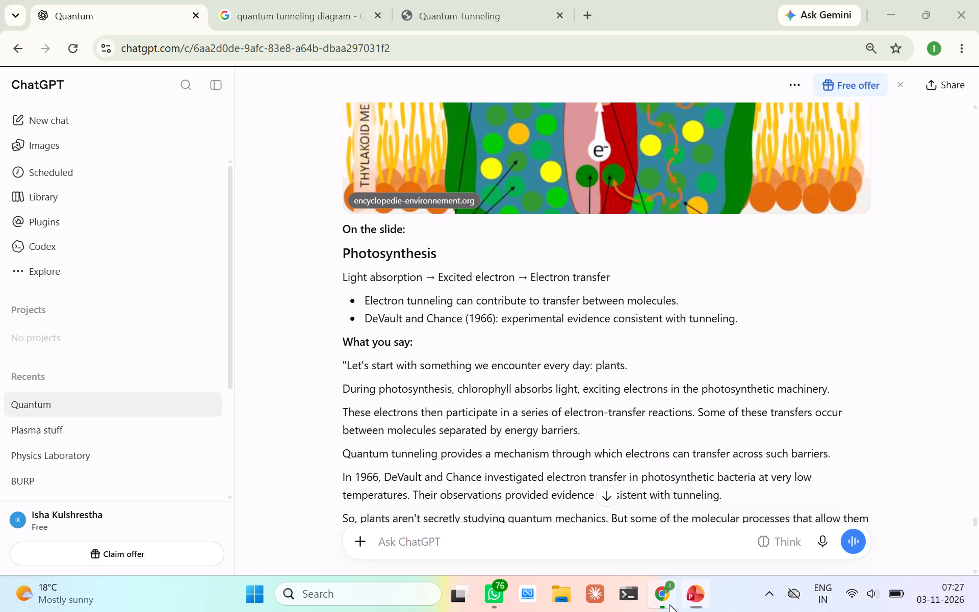
pyautogui.scroll(-1, 612, 409)
pyautogui.scroll(2, 612, 409)
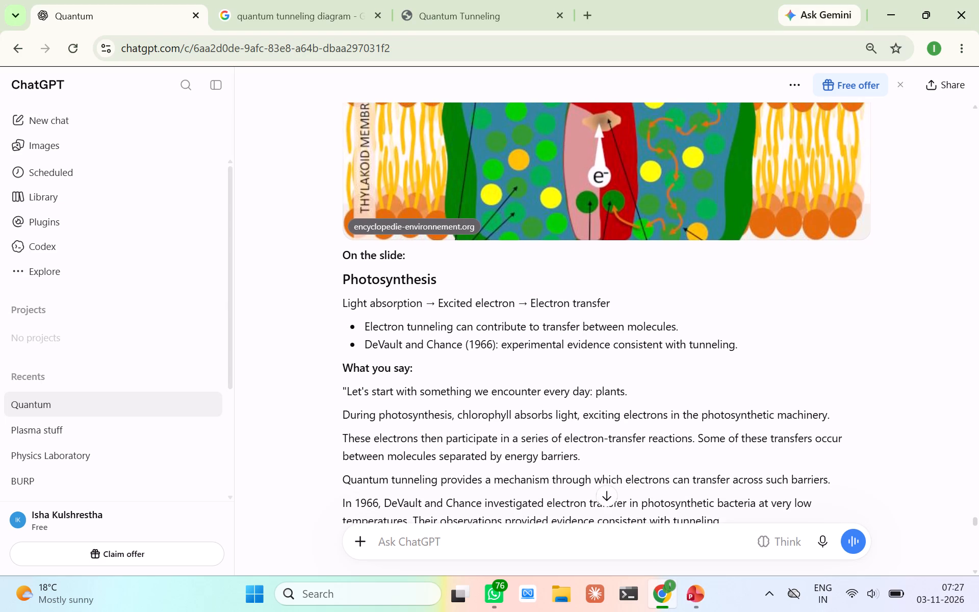
pyautogui.scroll(2, 612, 409)
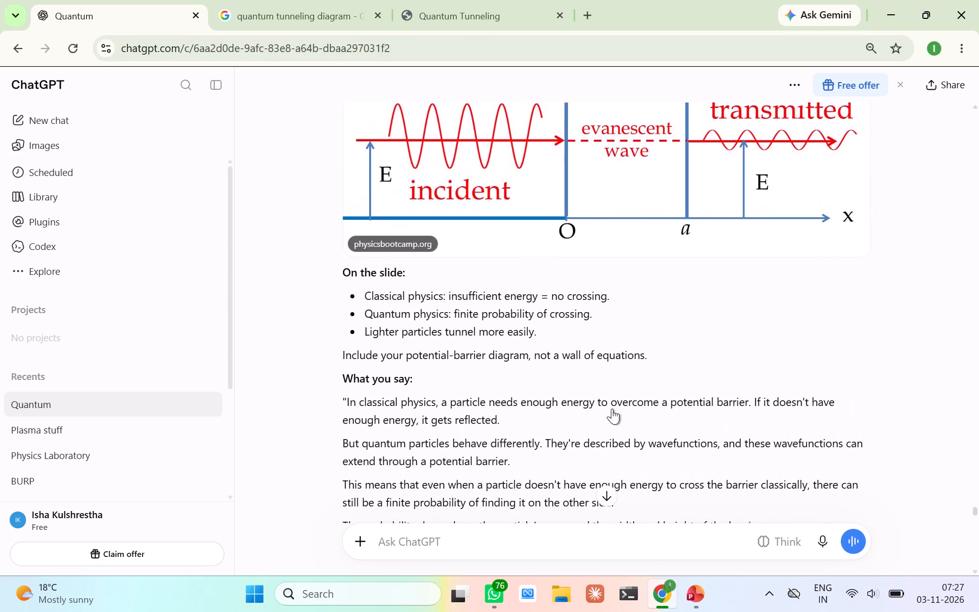
pyautogui.scroll(-2, 611, 284)
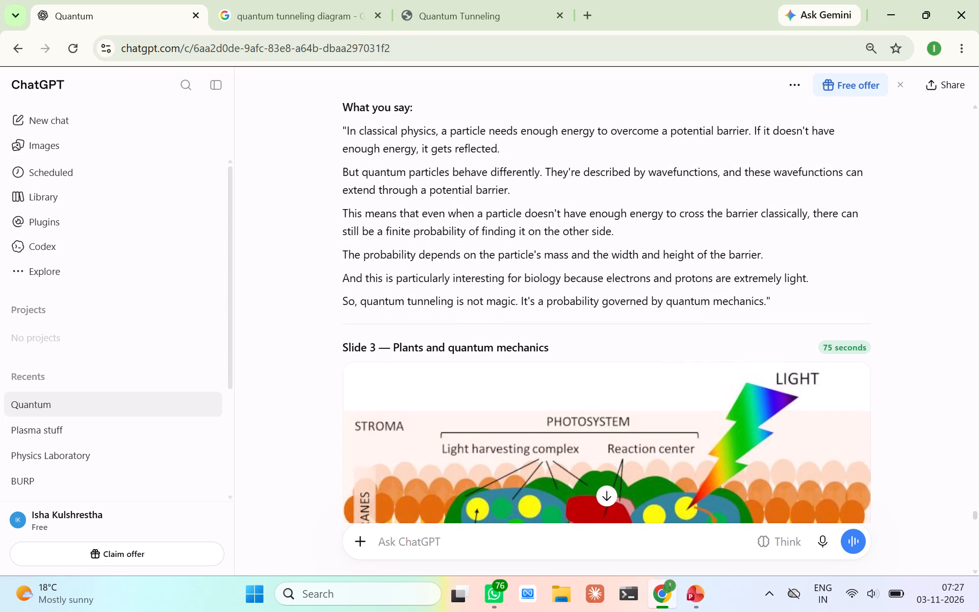
pyautogui.scroll(-4, 611, 284)
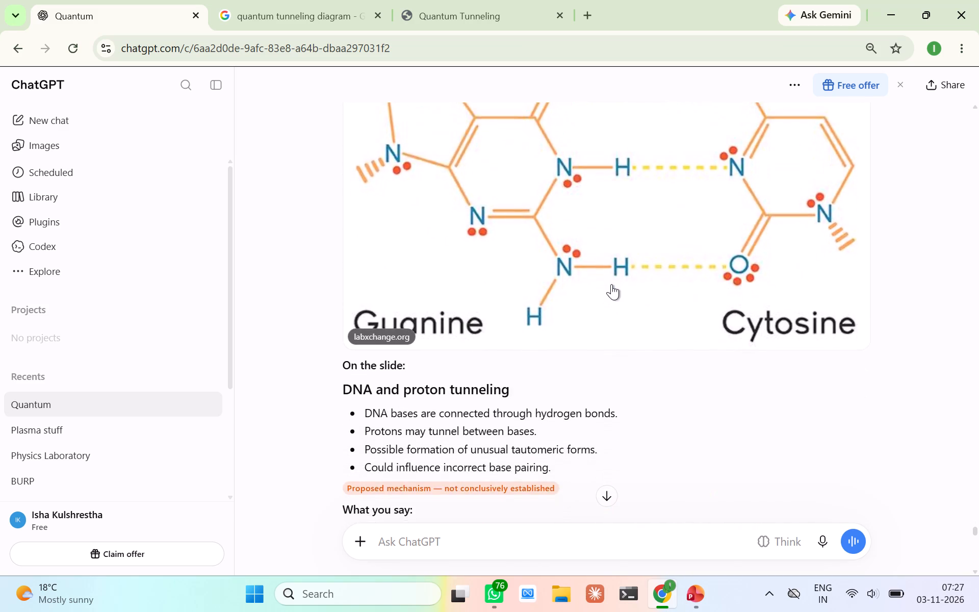
pyautogui.scroll(-1, 611, 284)
# Look through slides 2, 3 and 4 in PowerPoint to check their current content.
pyautogui.click(704, 606)
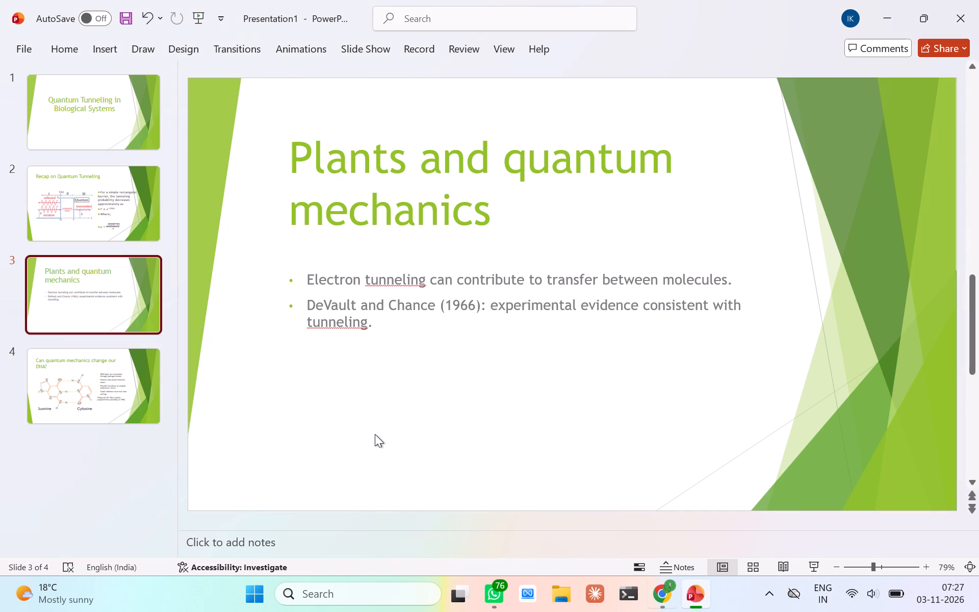
pyautogui.click(135, 377)
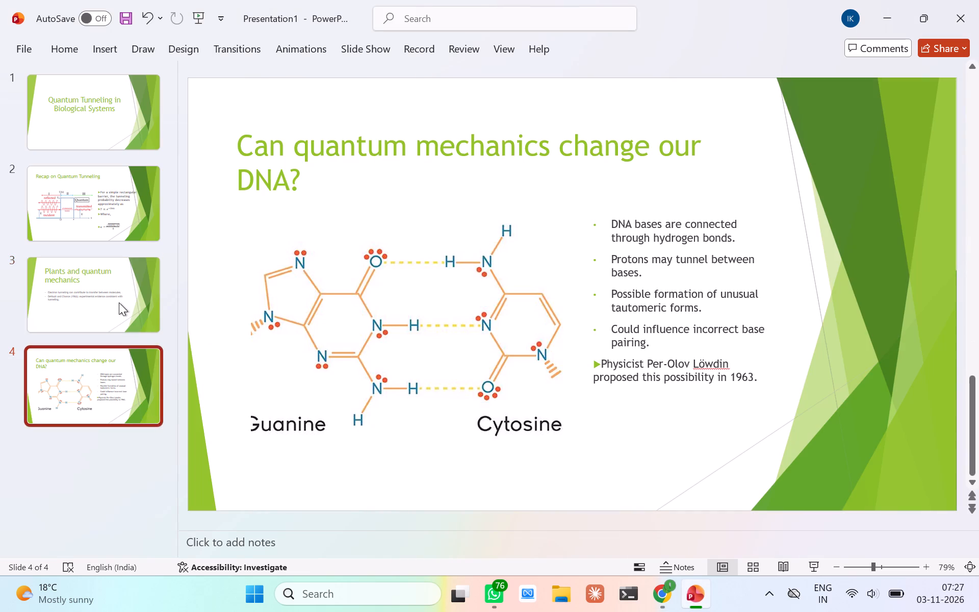
pyautogui.click(119, 302)
pyautogui.click(121, 189)
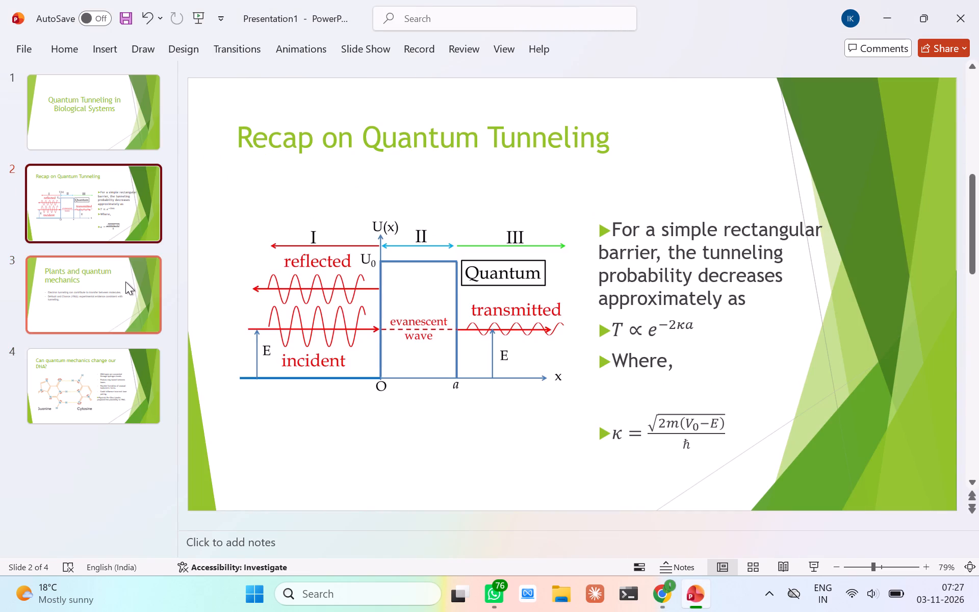
pyautogui.click(125, 282)
pyautogui.click(109, 373)
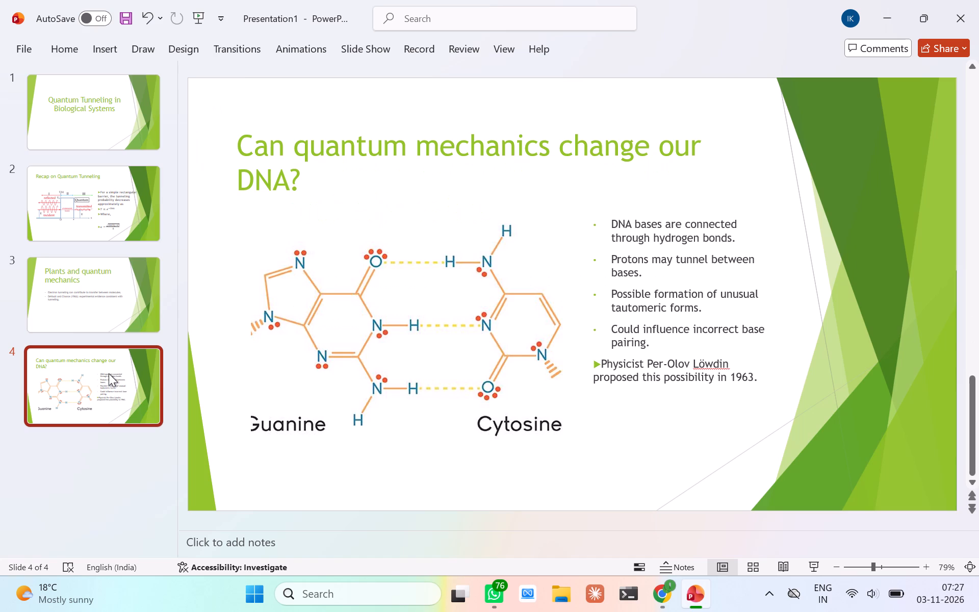
# Add a Title Only slide after slide 4 and enter "Thankyou" followed by a line break as its title.
pyautogui.click(19, 56)
pyautogui.click(15, 52)
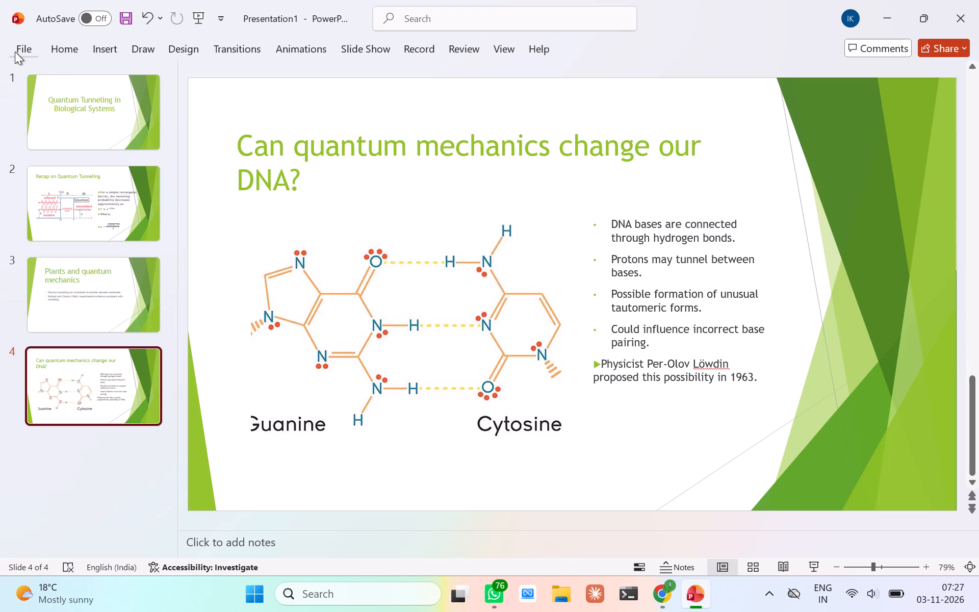
pyautogui.click(75, 57)
pyautogui.click(103, 112)
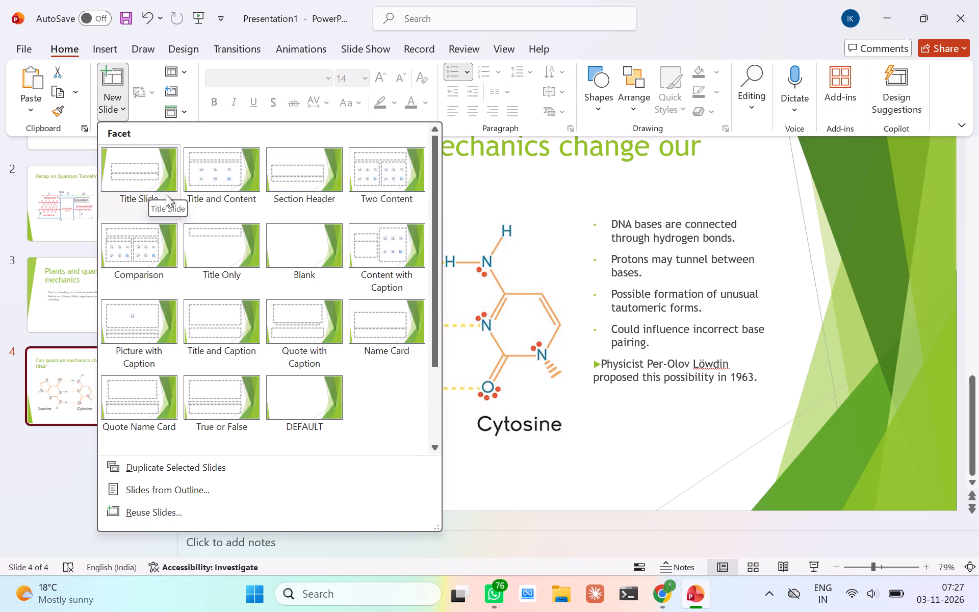
pyautogui.click(217, 247)
pyautogui.click(420, 168)
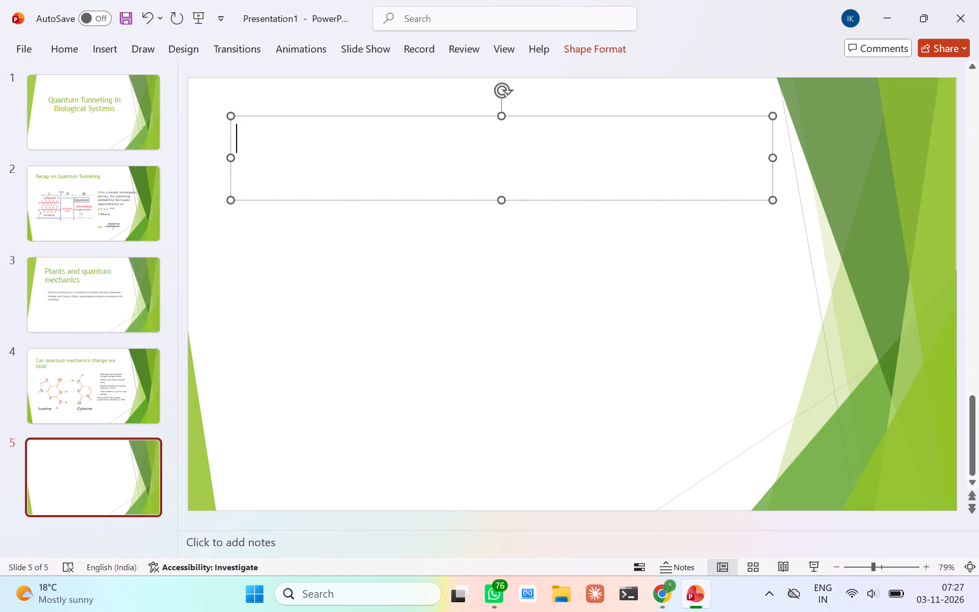
pyautogui.write('Thankyou')
pyautogui.press('Return')
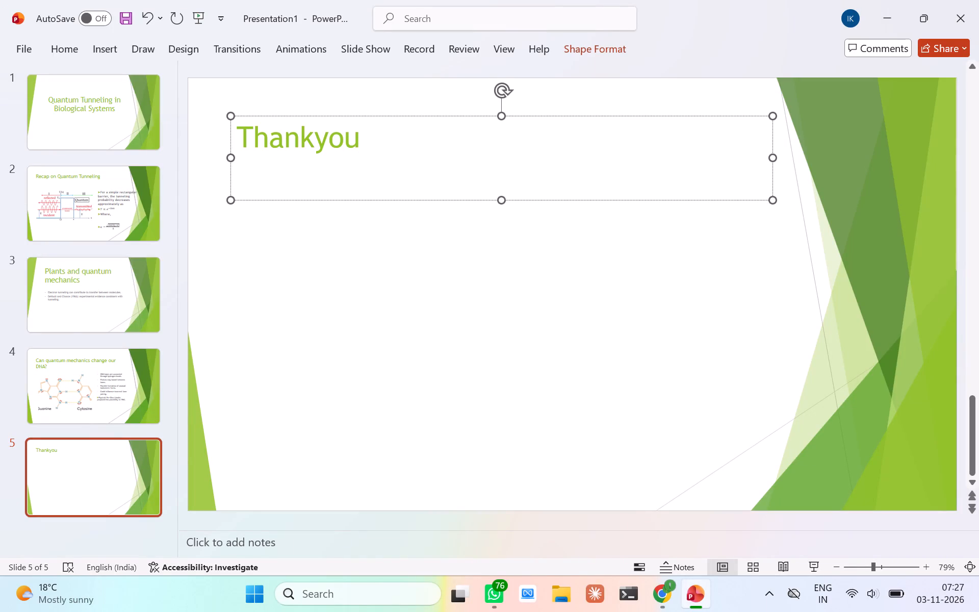
# Narrow slide 5's "Thankyou" title box to fit its text and move it to about the middle of the slide.
pyautogui.moveTo(469, 115); pyautogui.dragTo(479, 215)
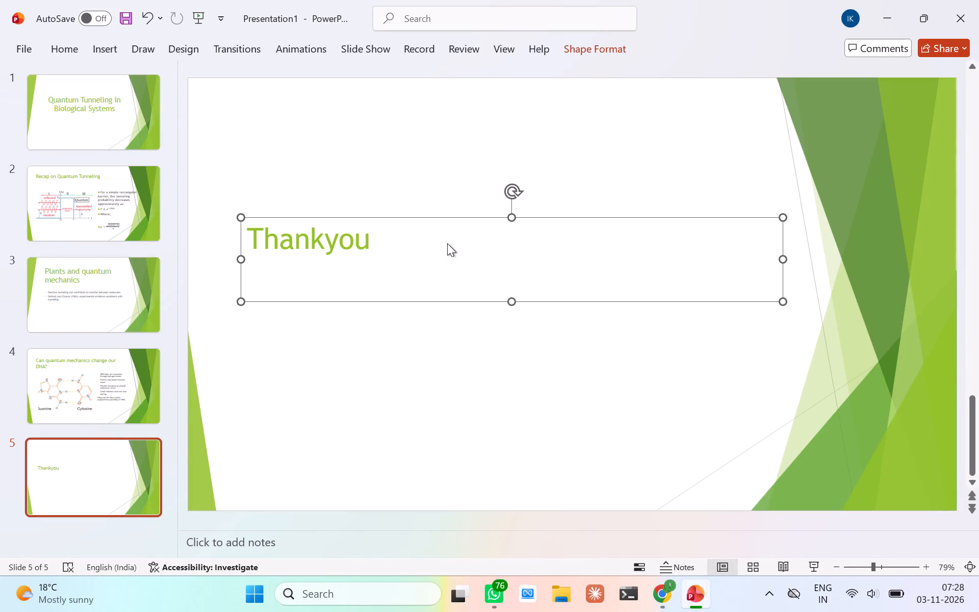
pyautogui.moveTo(786, 263); pyautogui.dragTo(563, 283)
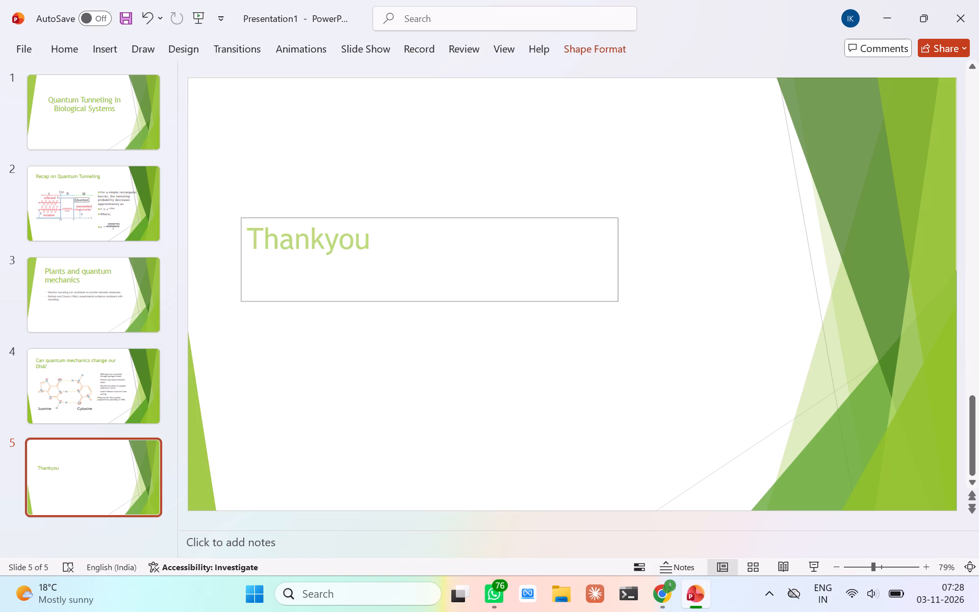
pyautogui.moveTo(563, 283); pyautogui.dragTo(427, 262)
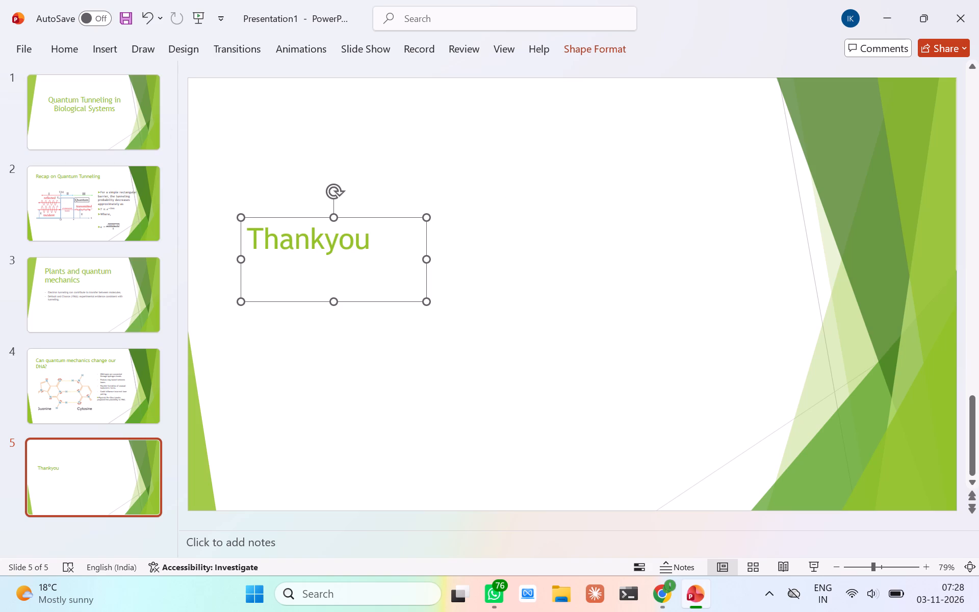
pyautogui.moveTo(308, 217); pyautogui.dragTo(536, 233)
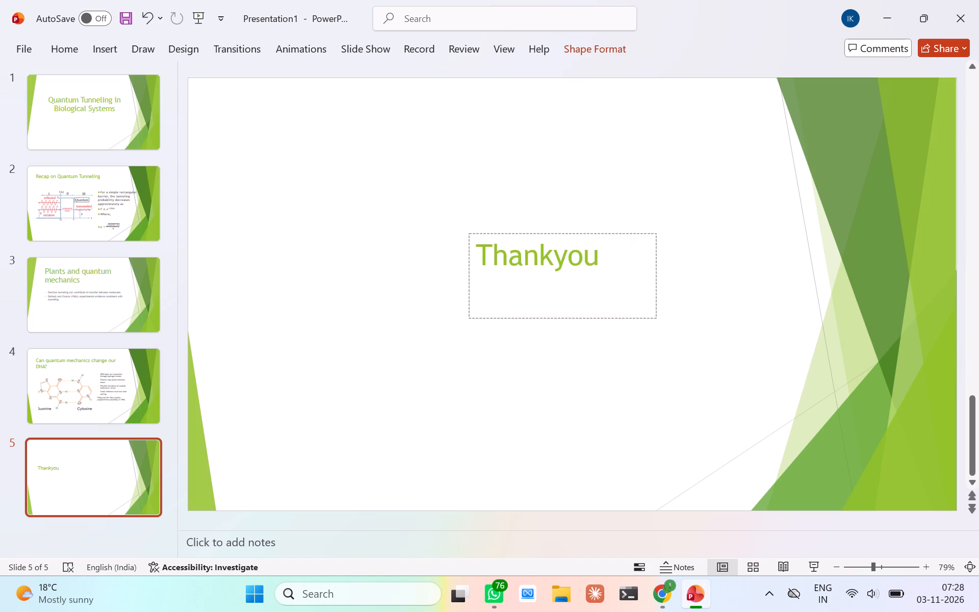
pyautogui.moveTo(536, 233); pyautogui.dragTo(506, 232)
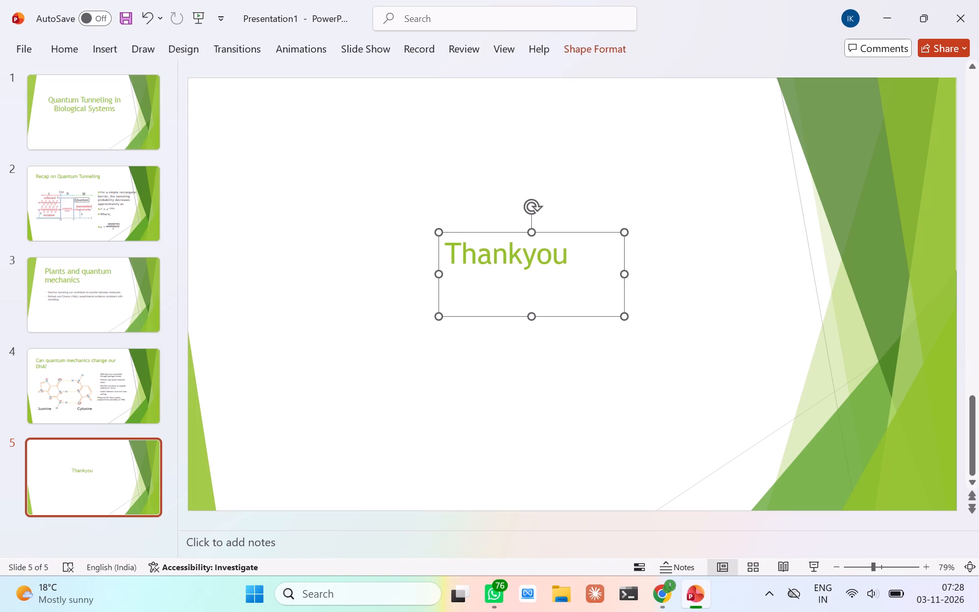
# Set the font size of slide 5's "Thankyou" title to 80.
pyautogui.moveTo(451, 254); pyautogui.dragTo(634, 276)
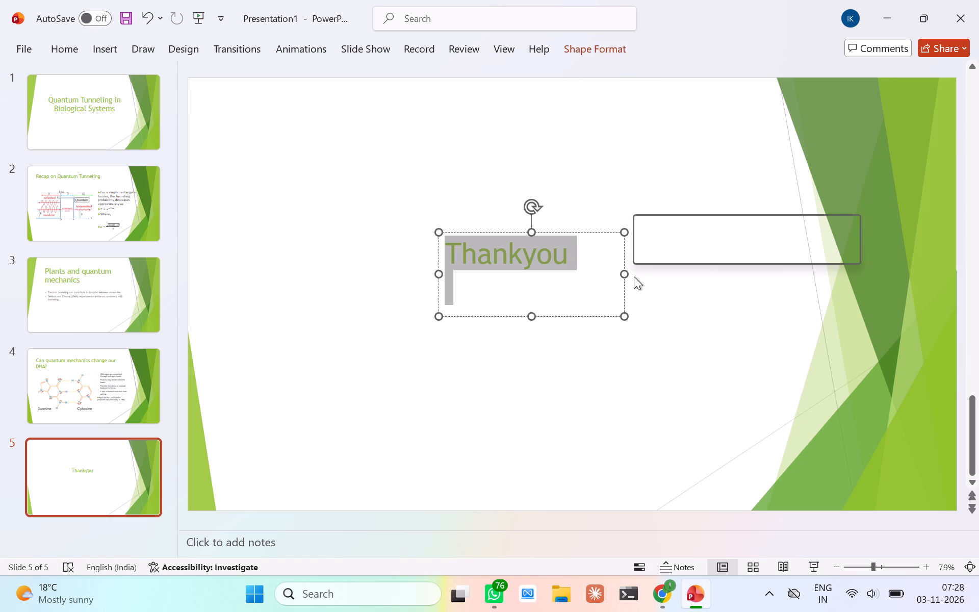
pyautogui.click(738, 231)
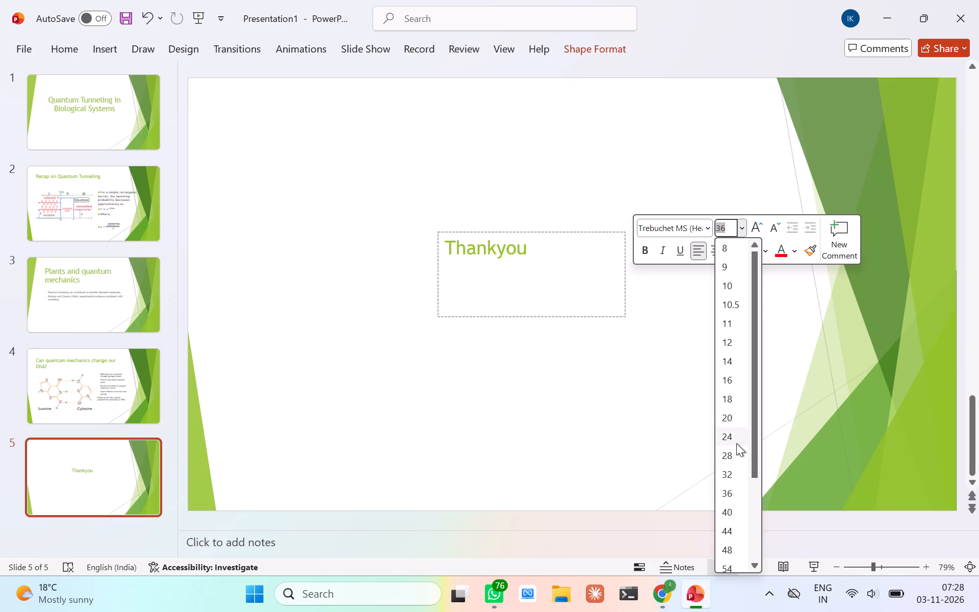
pyautogui.scroll(-3, 733, 556)
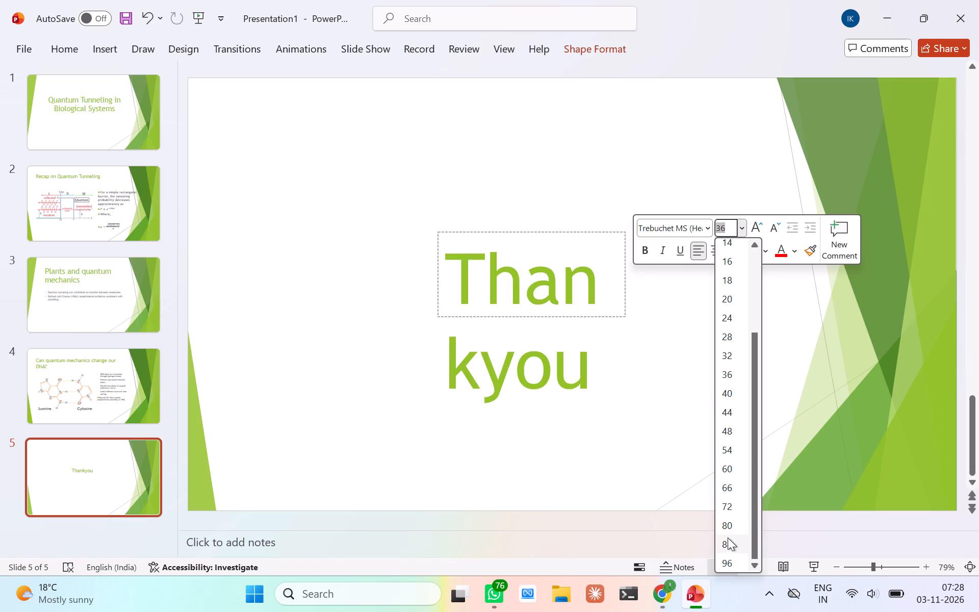
pyautogui.click(723, 526)
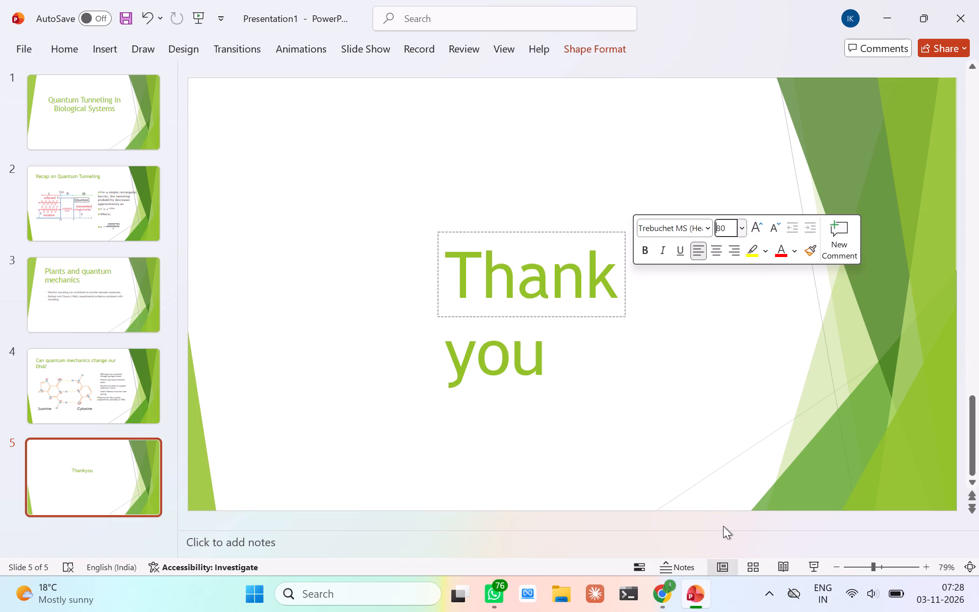
# Enlarge the title box so "Thankyou" fits on one line, and move it back to about the middle of slide 5.
pyautogui.moveTo(623, 319); pyautogui.dragTo(735, 383)
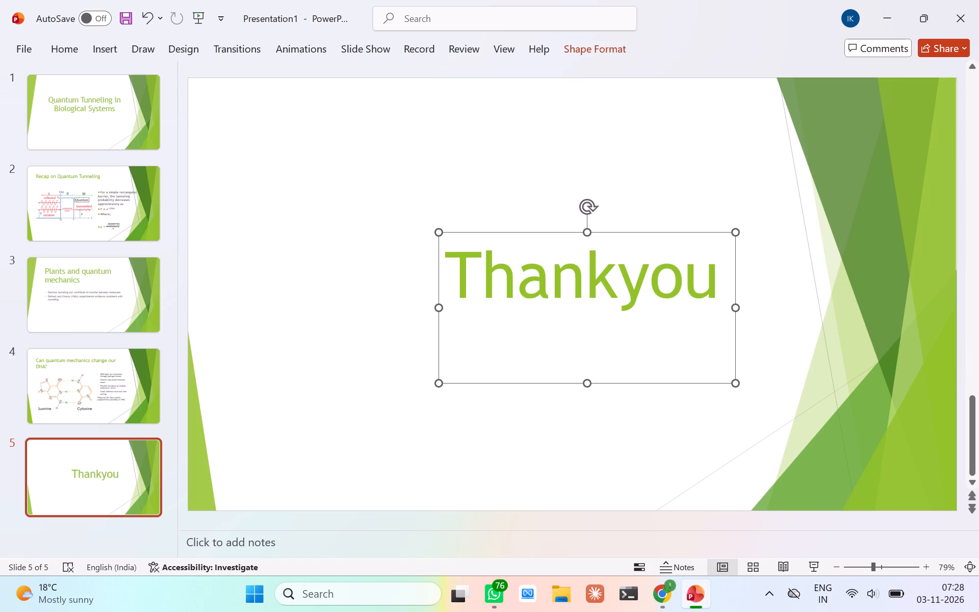
pyautogui.moveTo(625, 232); pyautogui.dragTo(556, 204)
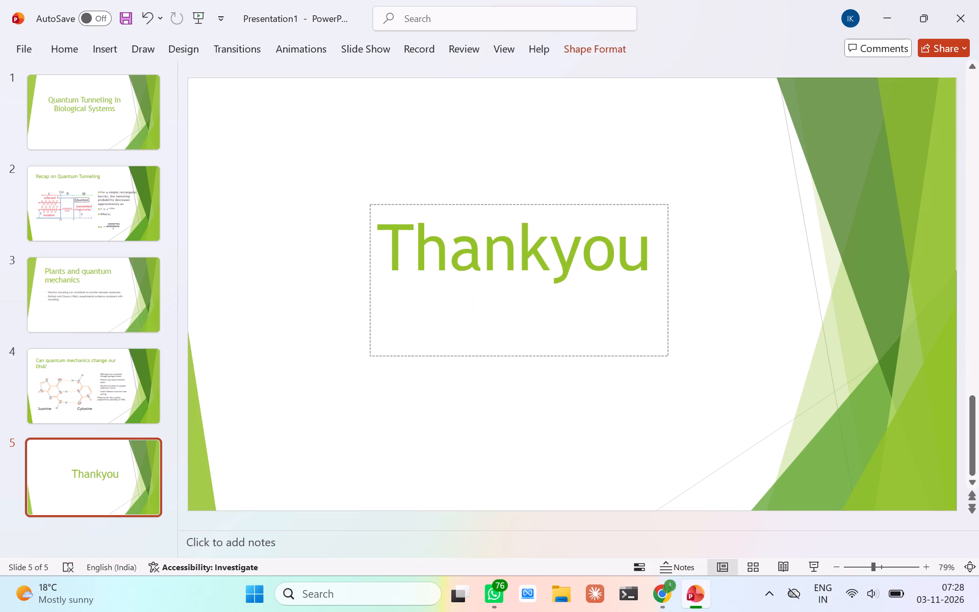
pyautogui.moveTo(556, 204); pyautogui.dragTo(550, 239)
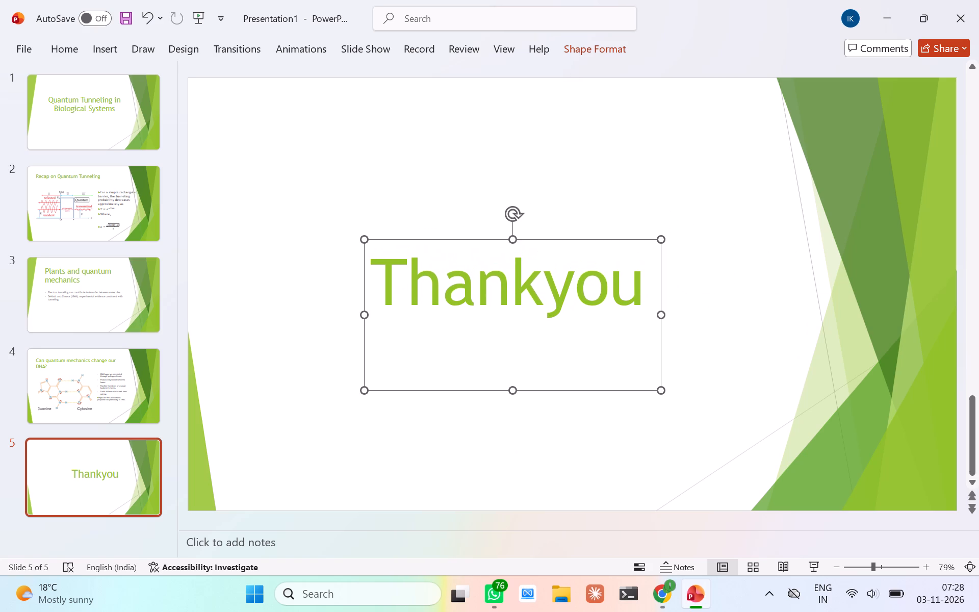
pyautogui.click(385, 329)
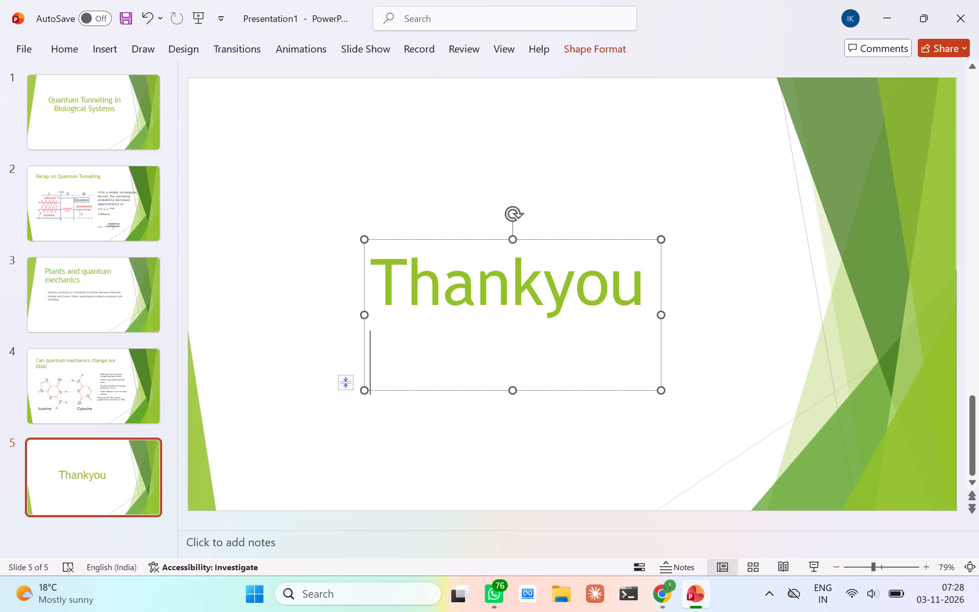
pyautogui.click(364, 532)
# Review the content and layout of slides 1 to 4 before saving the presentation.
pyautogui.click(69, 83)
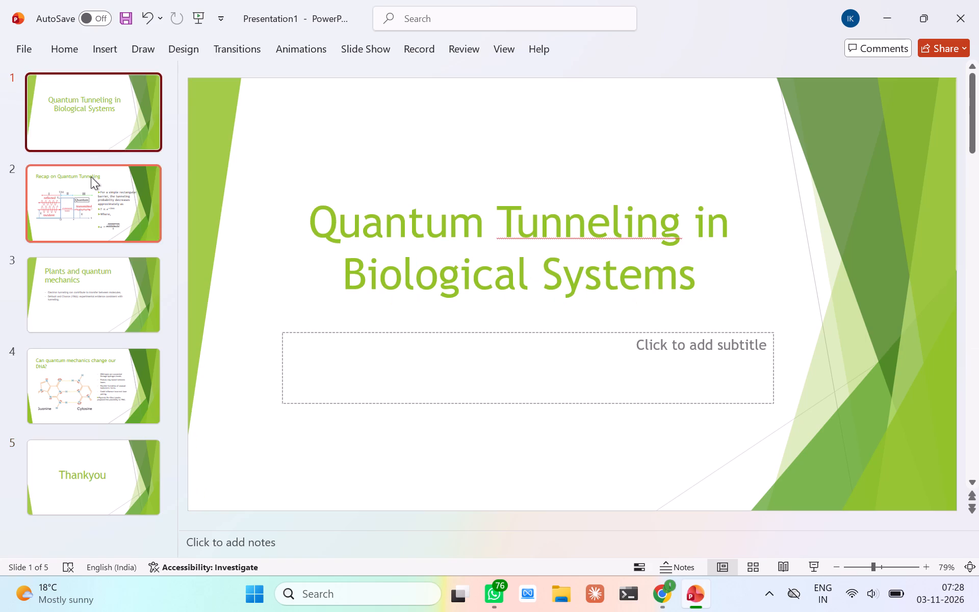
pyautogui.click(91, 176)
pyautogui.click(117, 287)
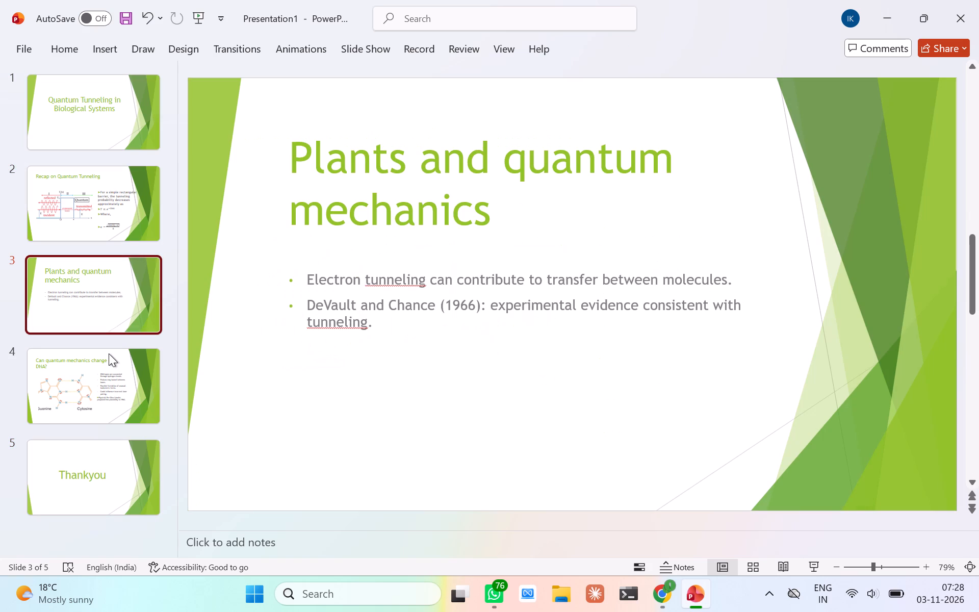
pyautogui.click(109, 353)
pyautogui.click(97, 233)
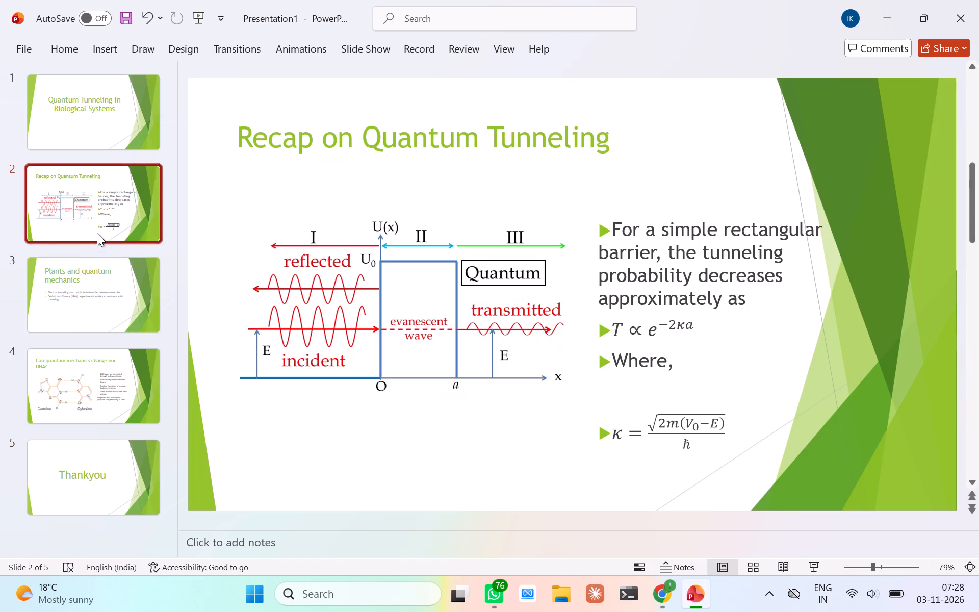
pyautogui.click(107, 283)
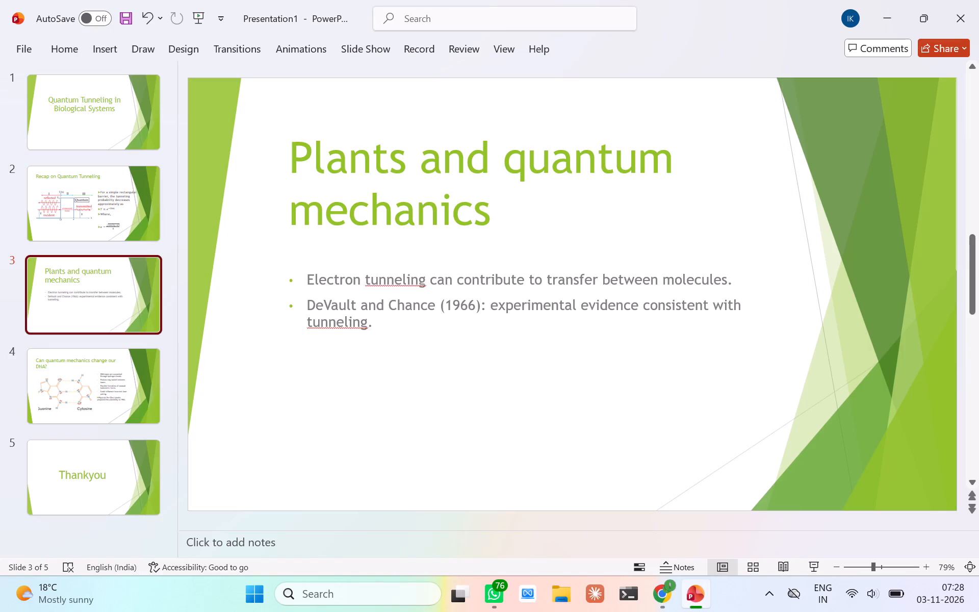
# Save the presentation as "Quantum Tunneling in Biological Systems.pptx" in the IshaStuff folder on the Data (D:) drive.
pyautogui.click(18, 44)
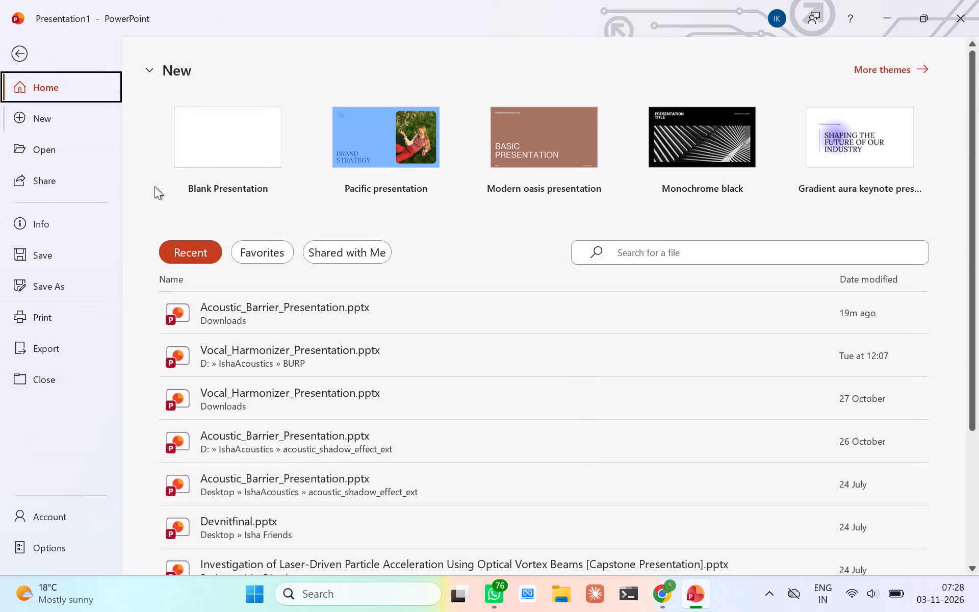
pyautogui.doubleClick(91, 280)
pyautogui.doubleClick(266, 301)
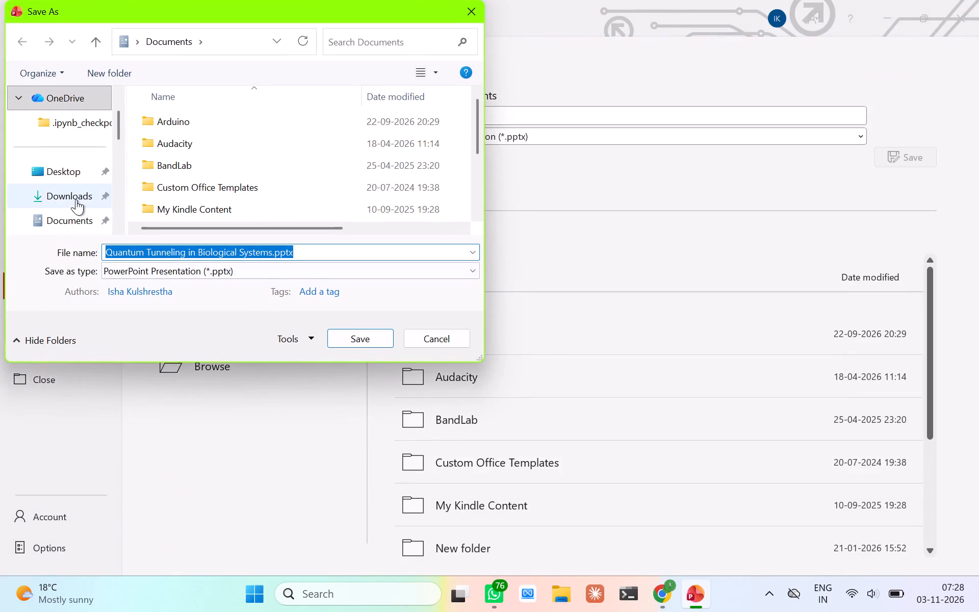
pyautogui.scroll(-1, 76, 199)
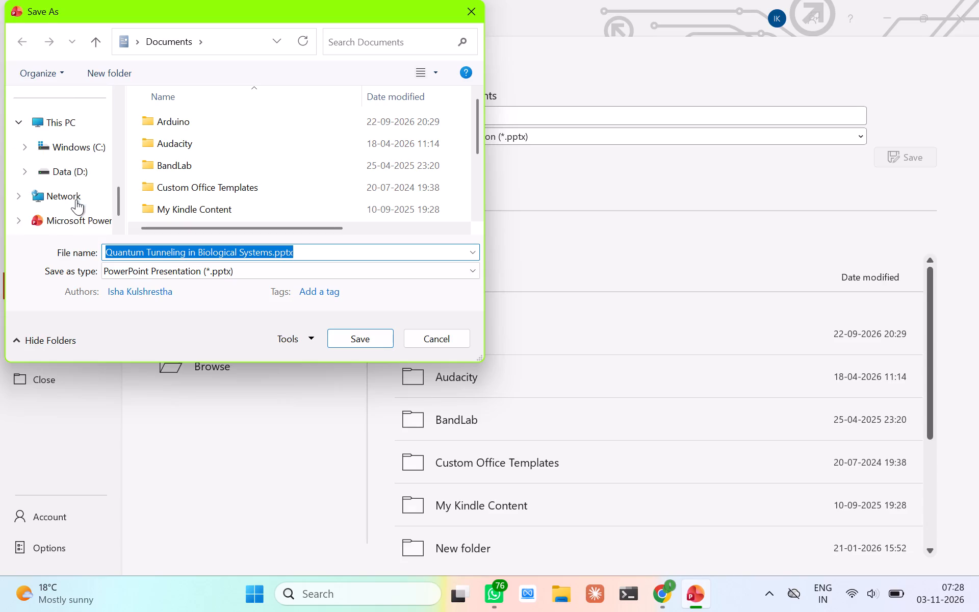
pyautogui.scroll(-1, 76, 199)
pyautogui.doubleClick(80, 123)
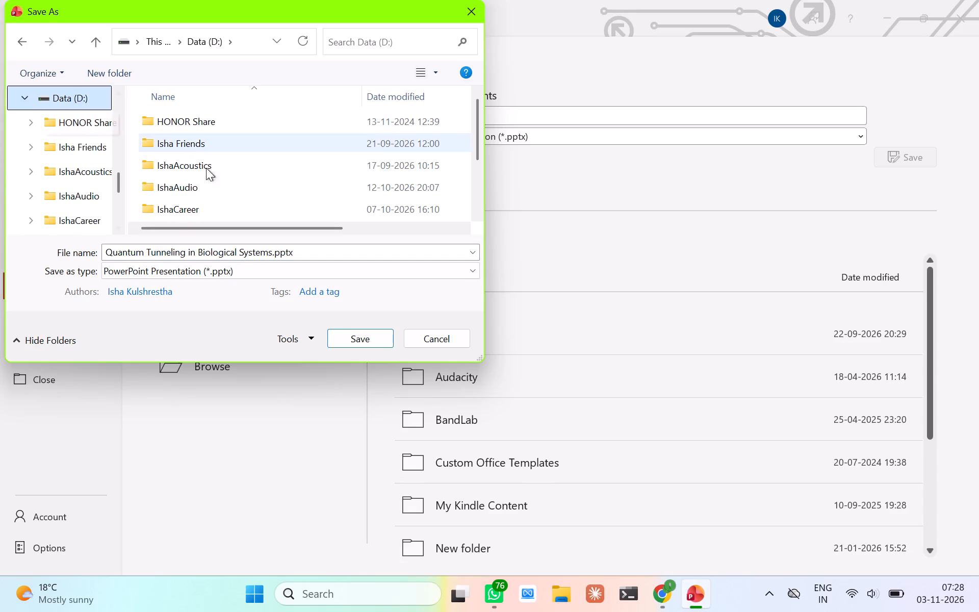
pyautogui.scroll(-1, 214, 197)
pyautogui.doubleClick(196, 168)
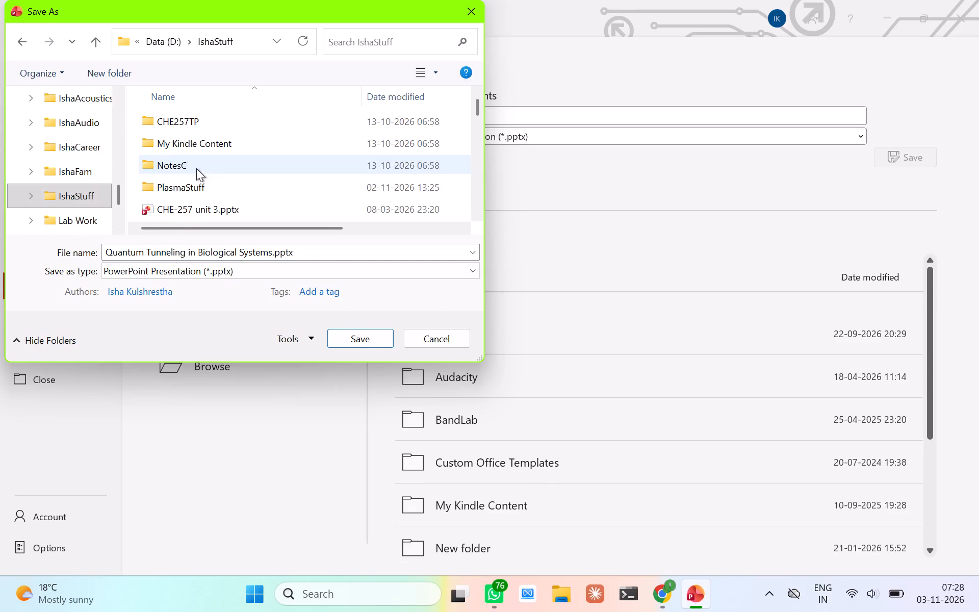
pyautogui.click(361, 337)
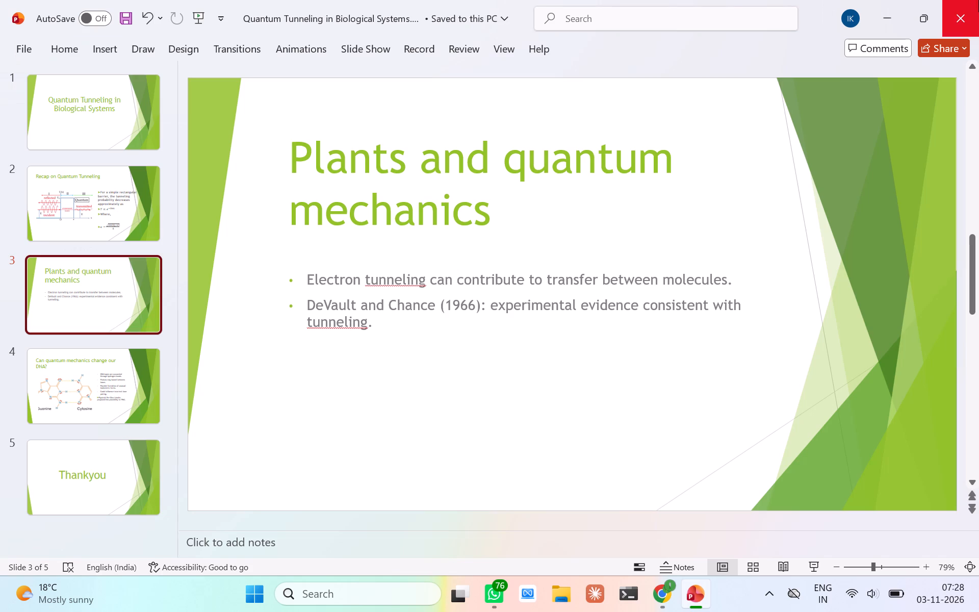
# Close the saved quantum tunneling presentation.
pyautogui.click(978, 0)
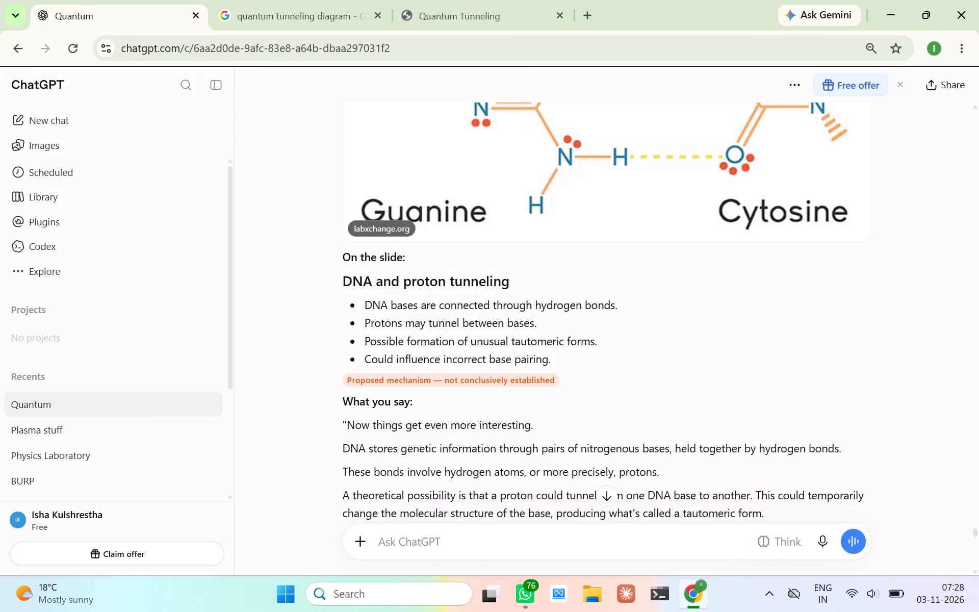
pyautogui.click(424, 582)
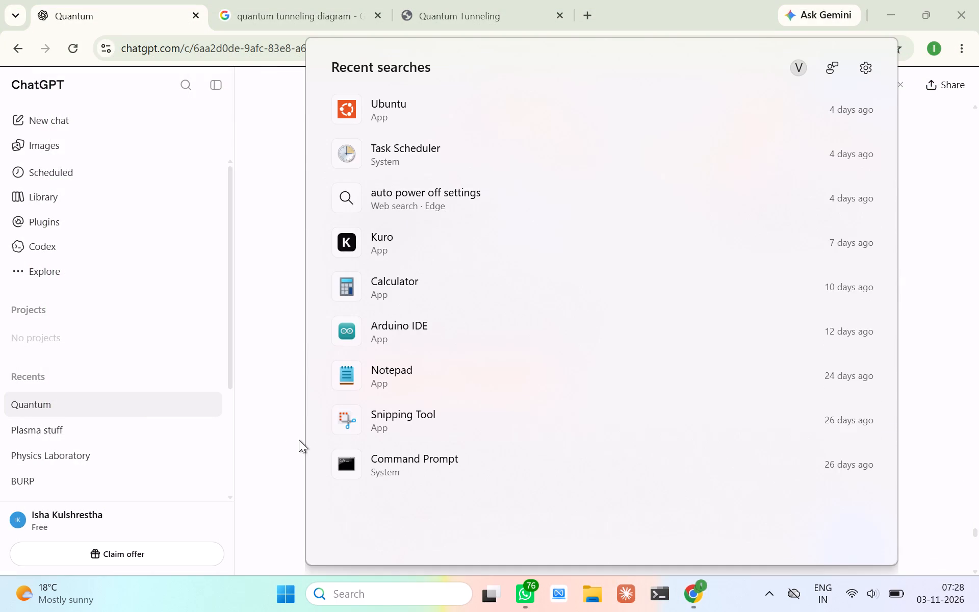
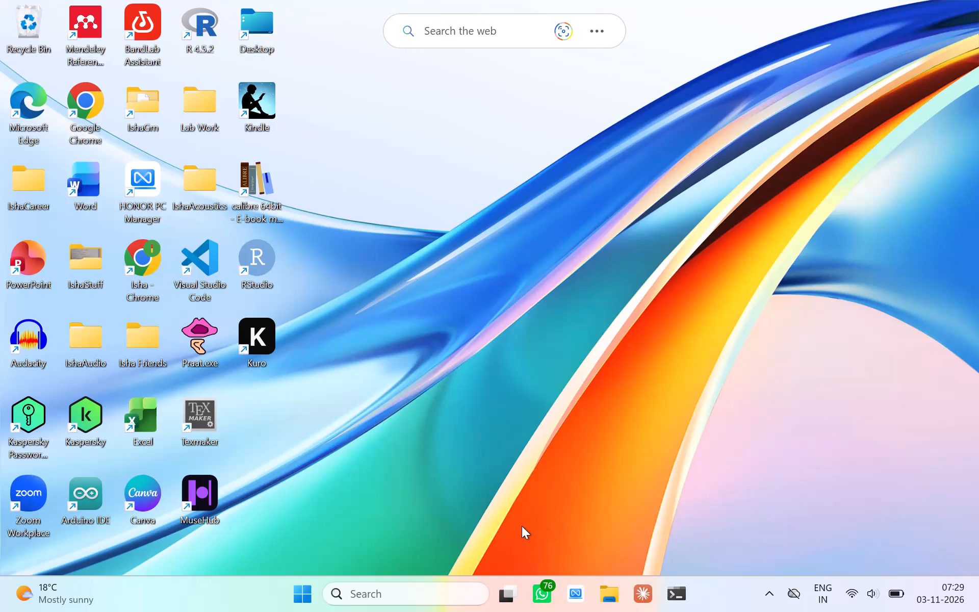
# Bring up the computer's power options for shutting down Windows.
pyautogui.click(306, 602)
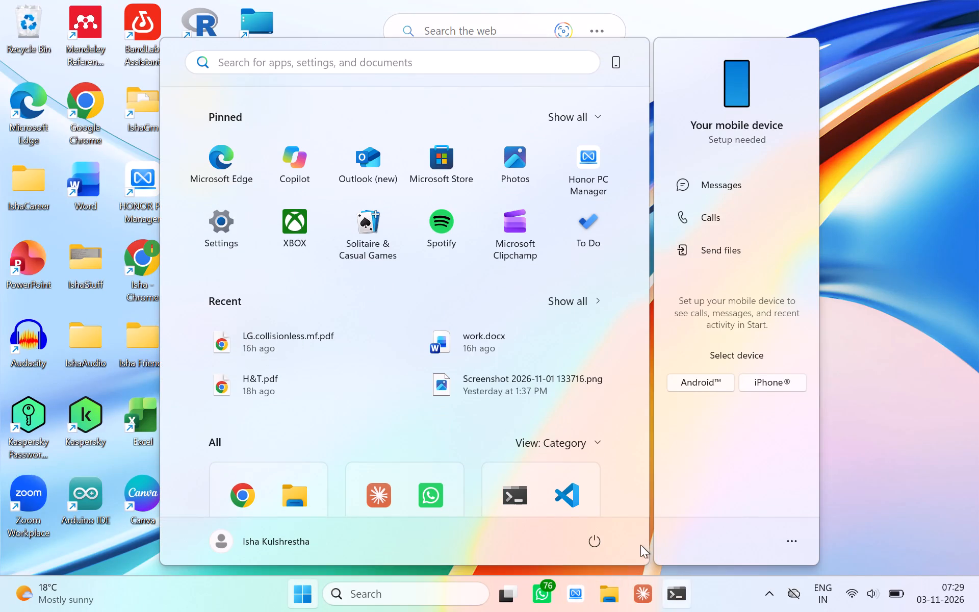
pyautogui.click(583, 536)
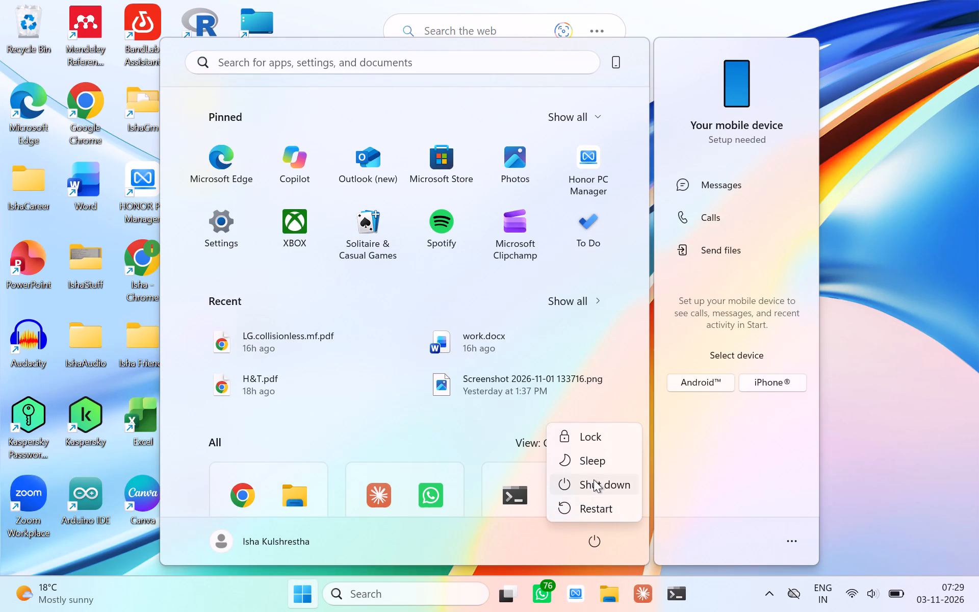